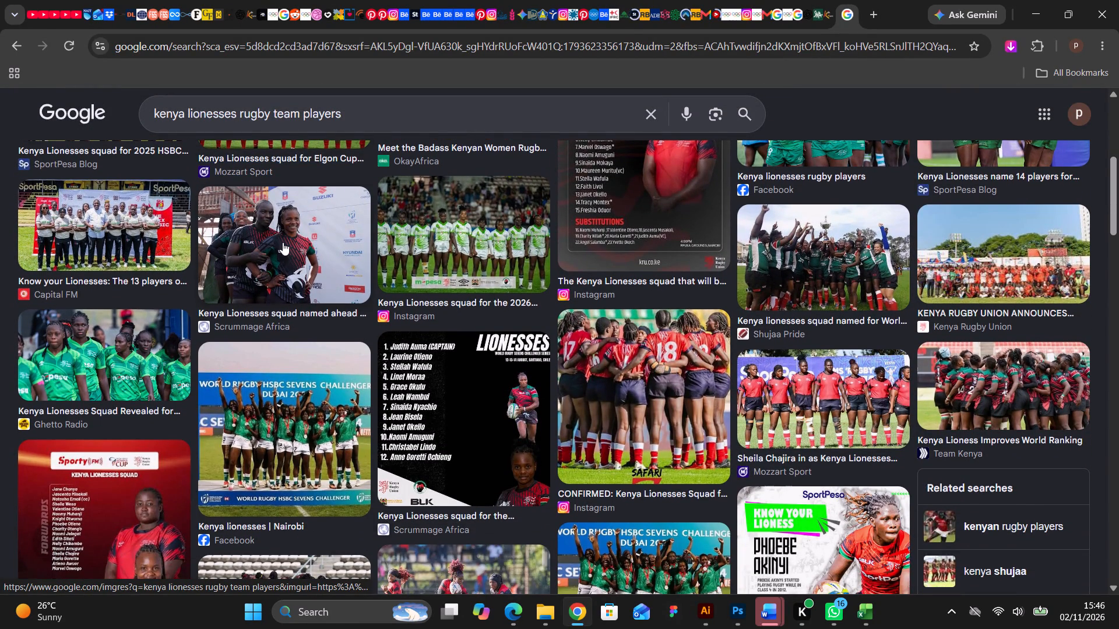
click(283, 242)
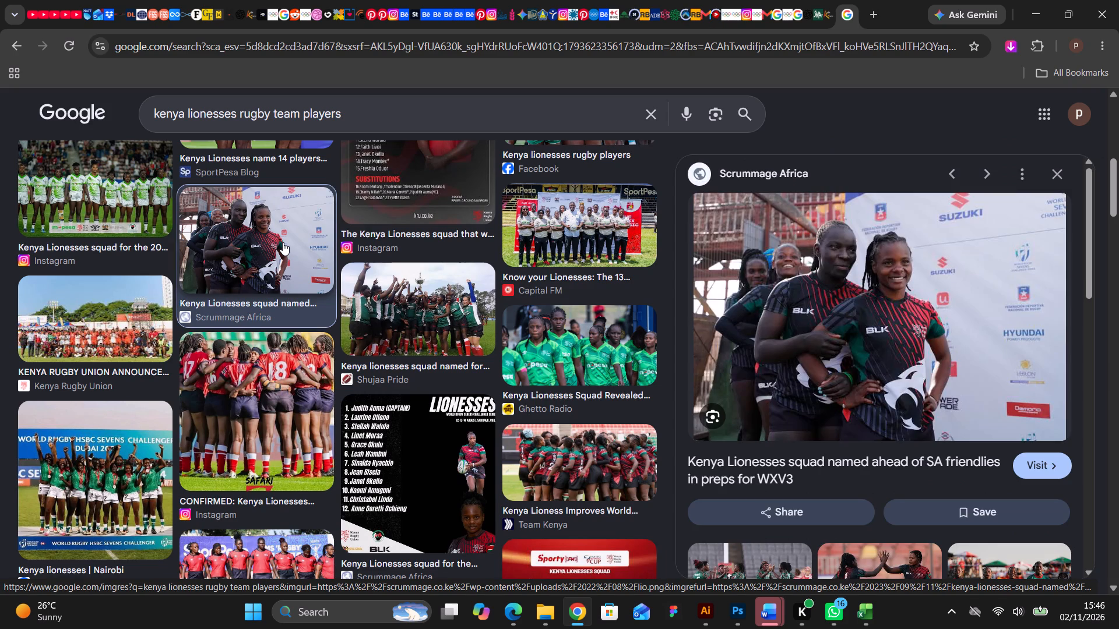
scroll(785, 312, down, 2)
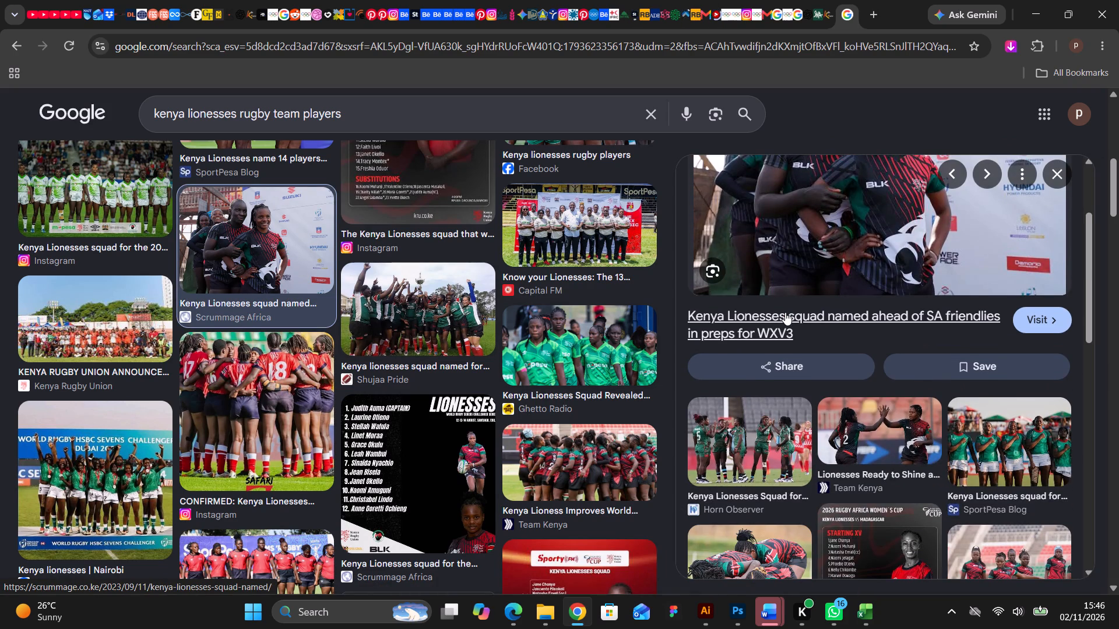
scroll(789, 316, down, 5)
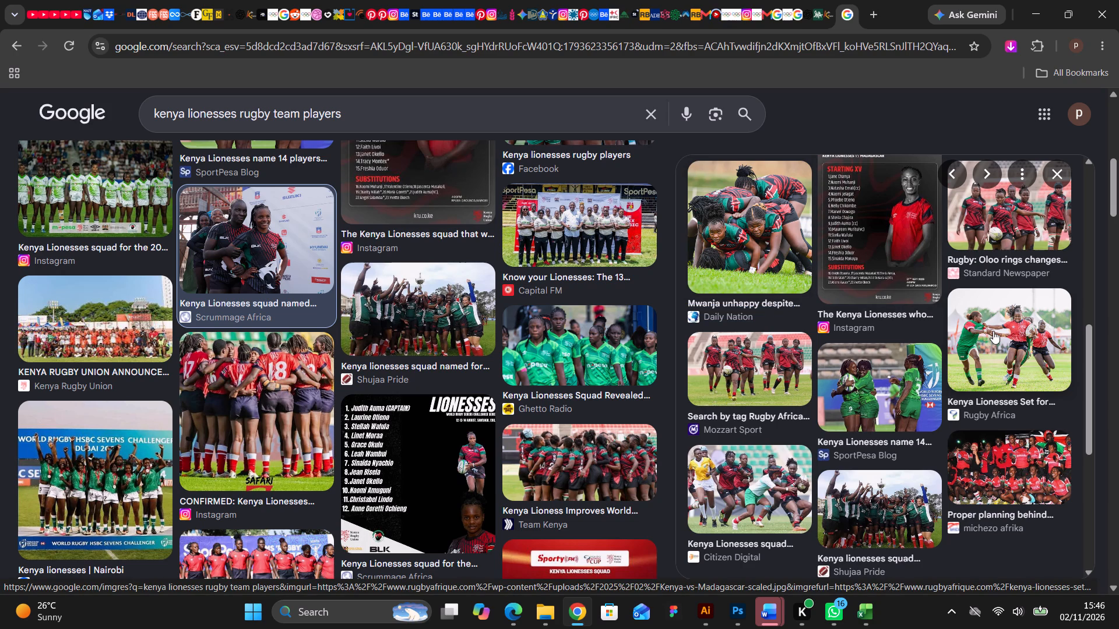
Preview the Daily Nation photo of the Lionesses' win against Zambia and look through its related images.
click(766, 253)
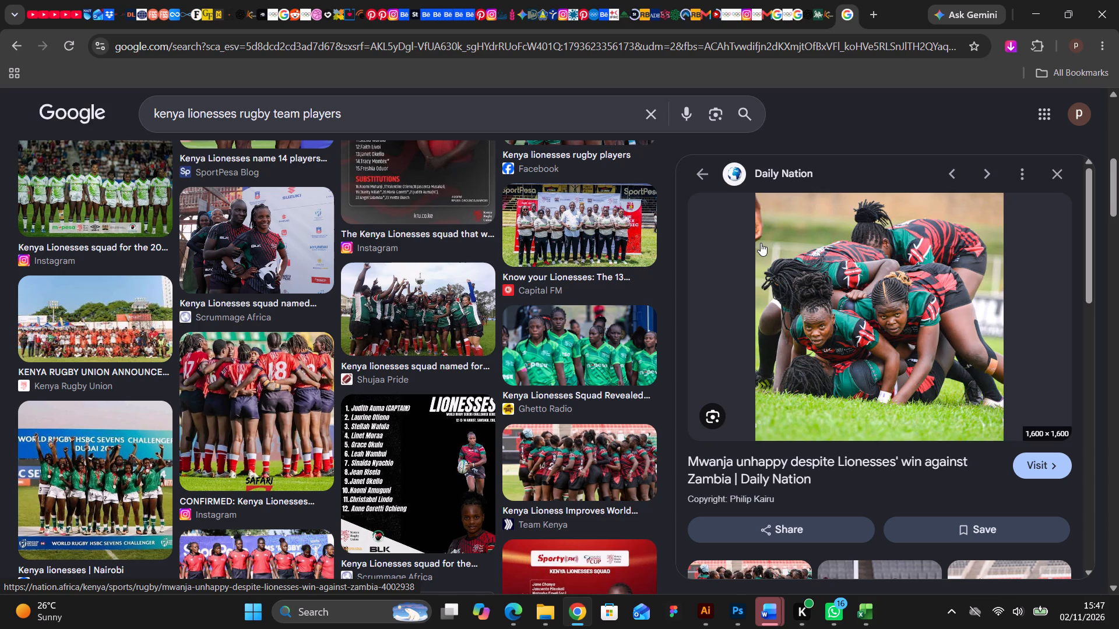
scroll(855, 275, down, 6)
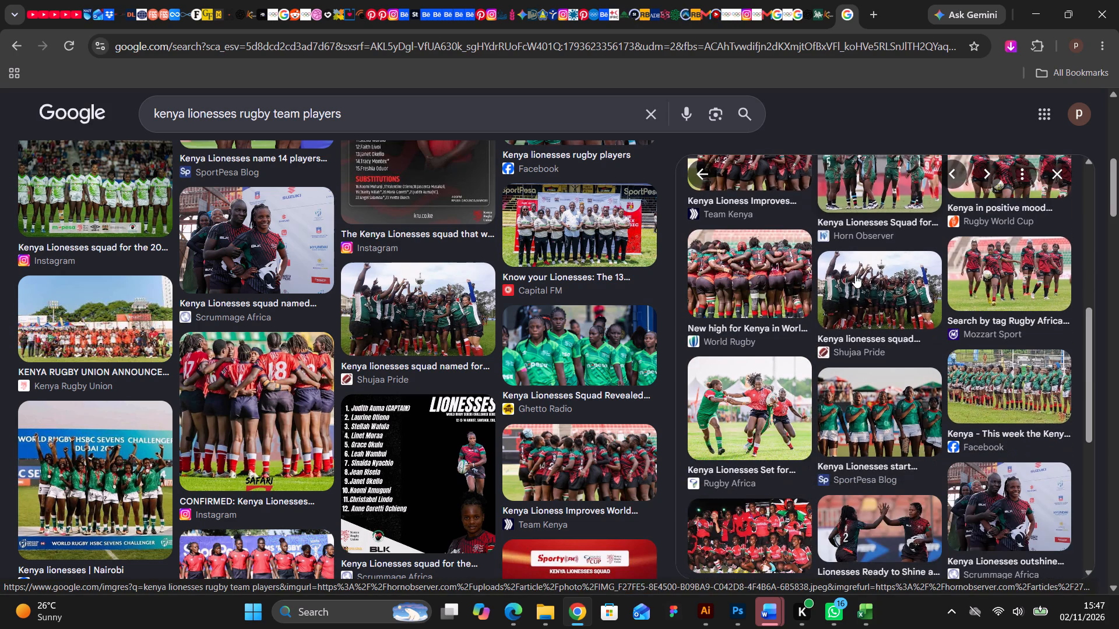
scroll(855, 275, down, 2)
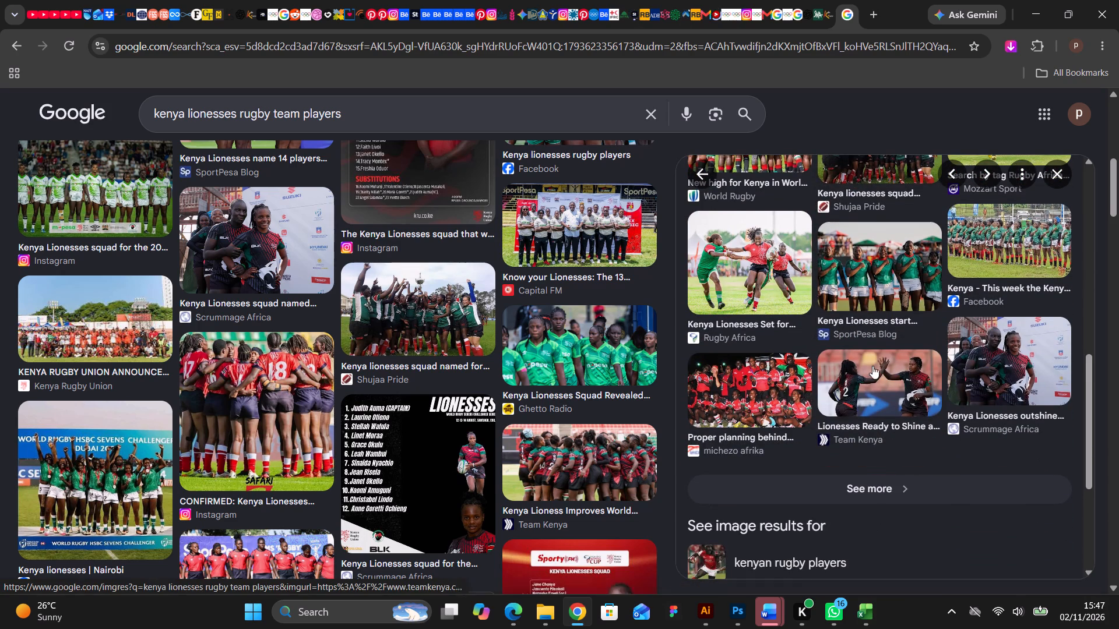
Open the Team Kenya article "Lionesses Ready to Shine at the Rugby Africa Women's Cup" and examine its photo and text.
click(885, 425)
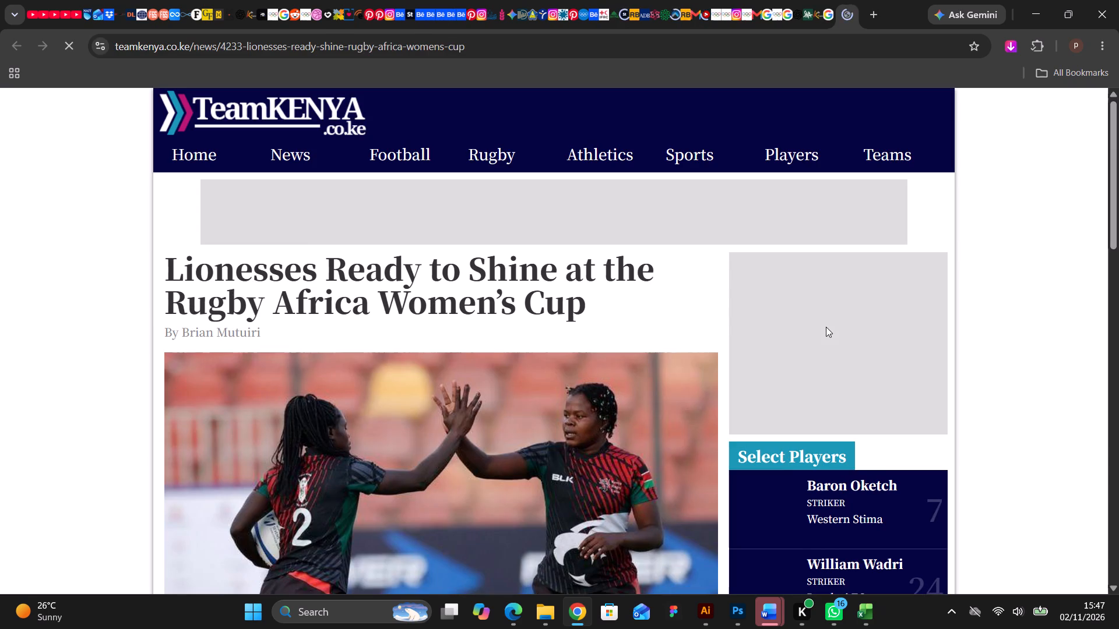
scroll(757, 289, down, 5)
scroll(670, 299, down, 9)
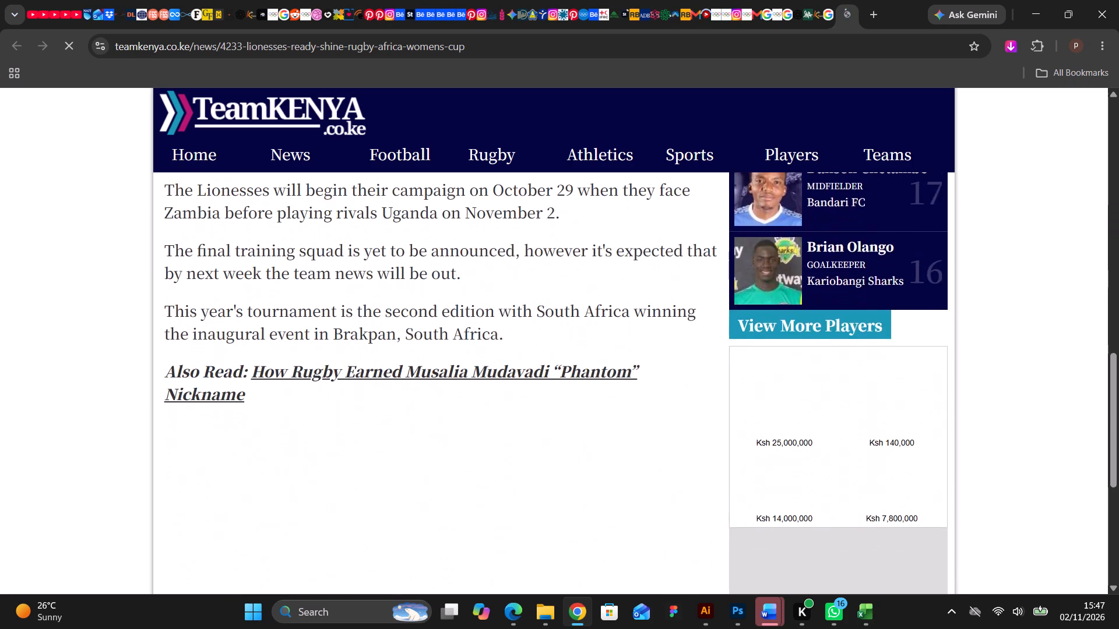
scroll(668, 301, down, 5)
scroll(668, 302, up, 19)
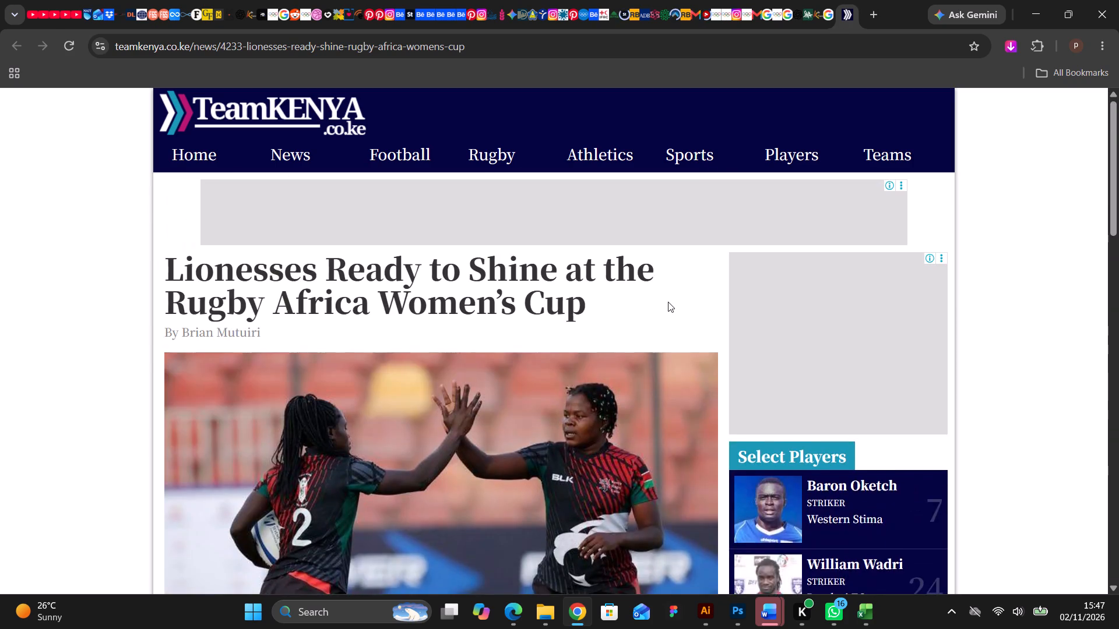
scroll(668, 302, down, 3)
scroll(668, 302, up, 3)
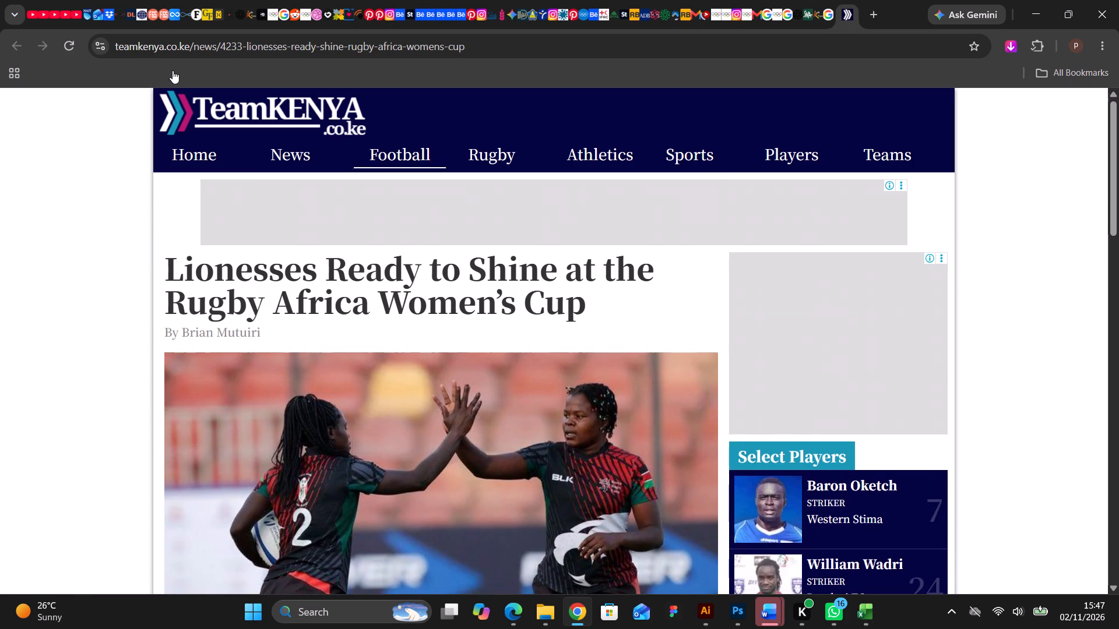
Close the article, expand the full set of related images, and preview the Sports News Arena photo of the player carrying the ball.
click(850, 15)
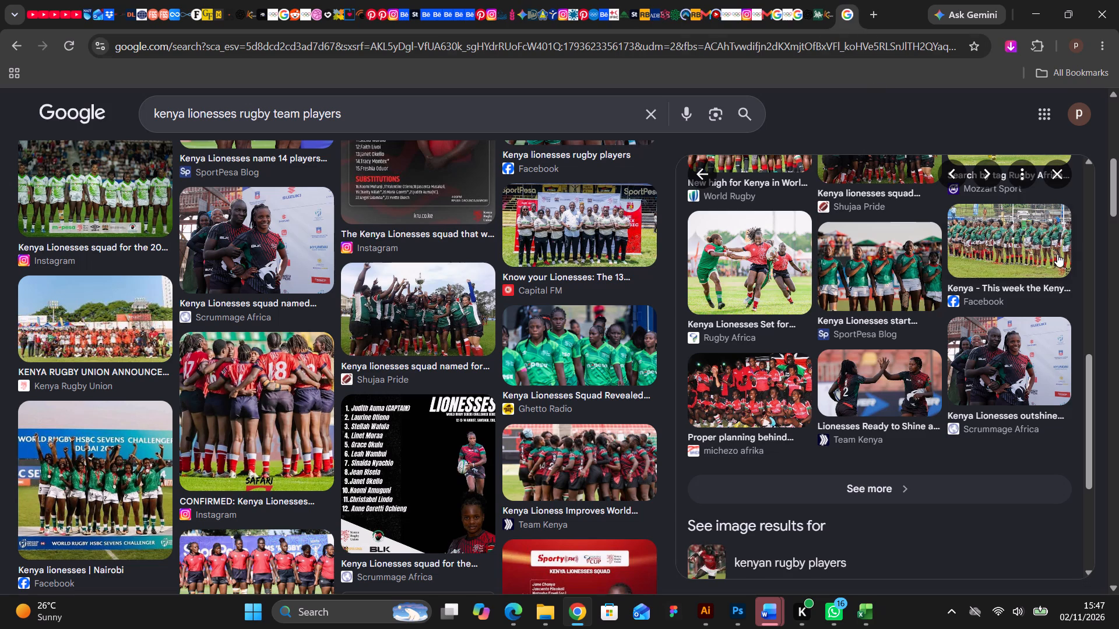
scroll(980, 292, down, 4)
scroll(932, 268, up, 1)
click(869, 325)
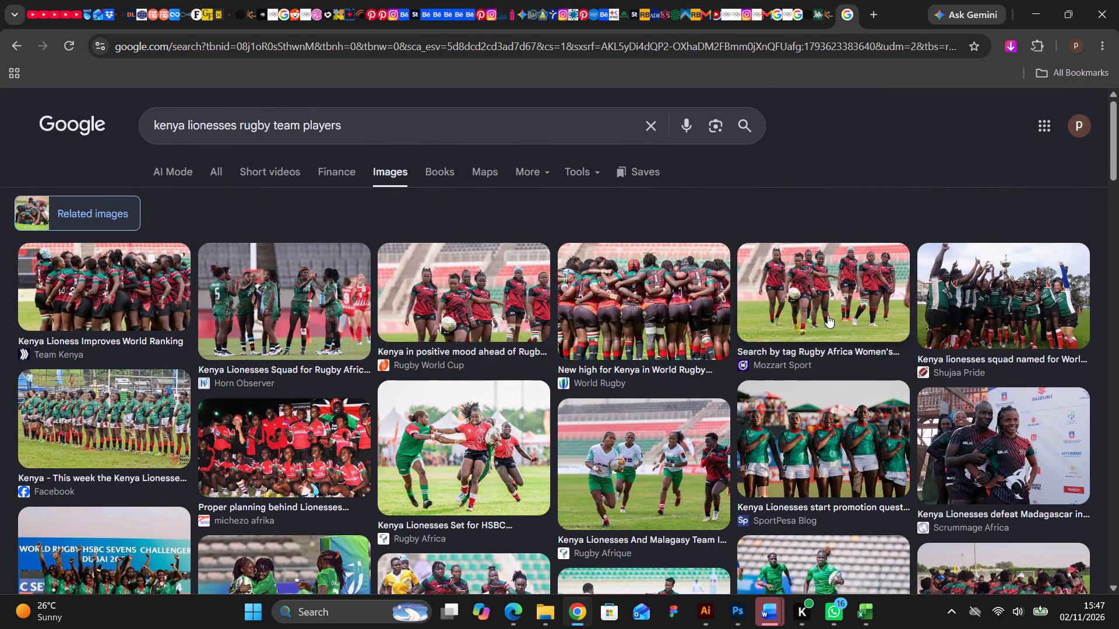
scroll(828, 315, down, 8)
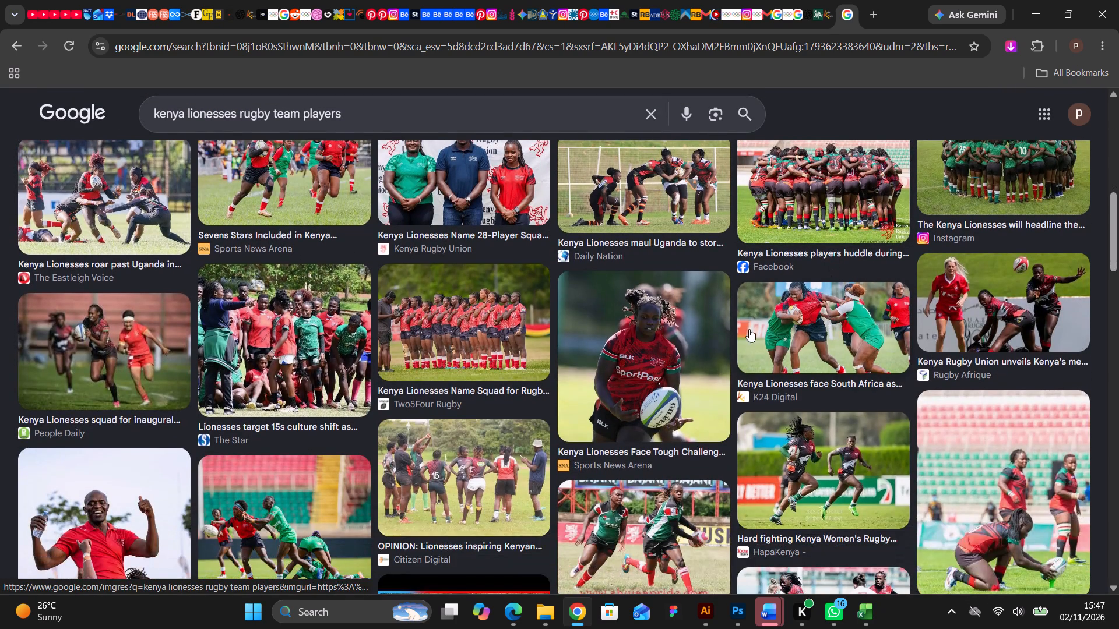
click(675, 358)
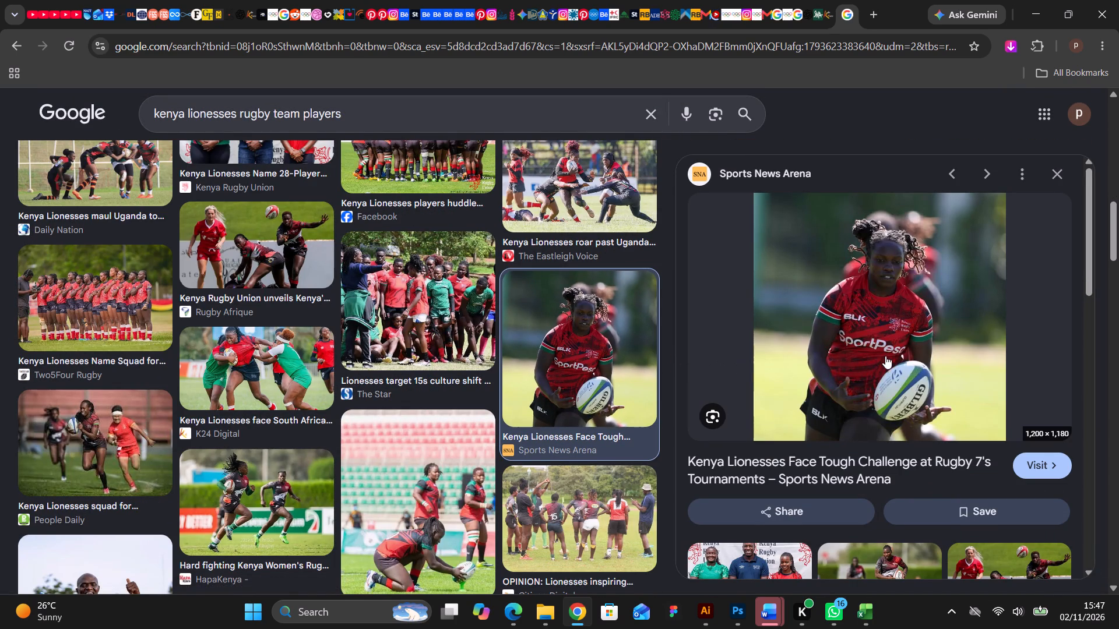
Open the Sports News Arena article "Kenya Lionesses Face Tough Challenge at Rugby 7's Tournaments" and examine its photos, squad and fixtures.
click(907, 464)
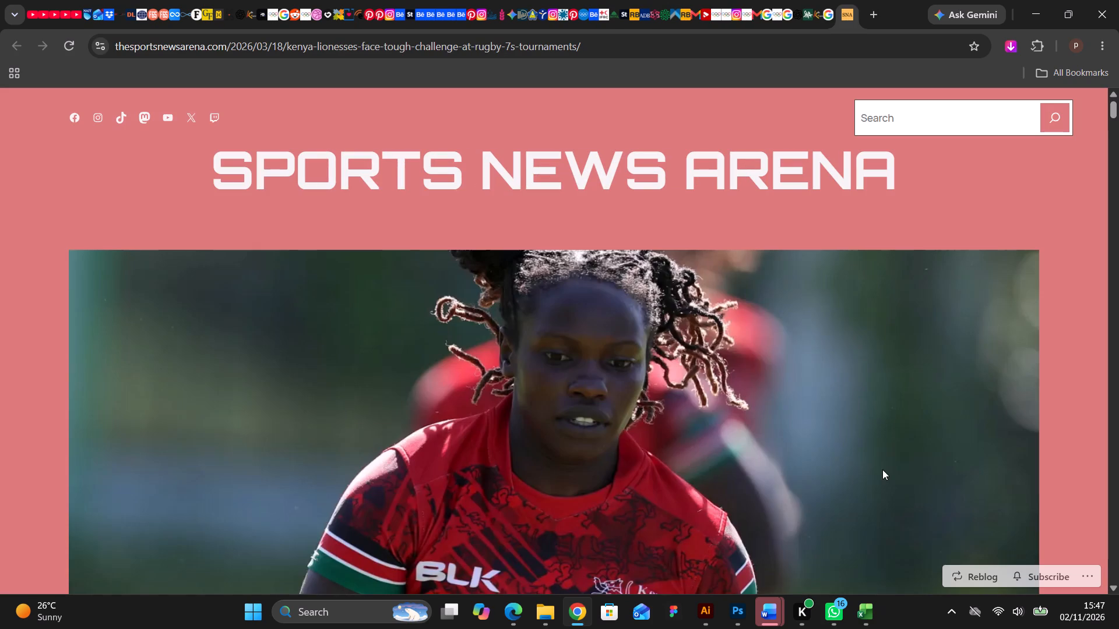
scroll(882, 469, down, 6)
scroll(876, 434, up, 1)
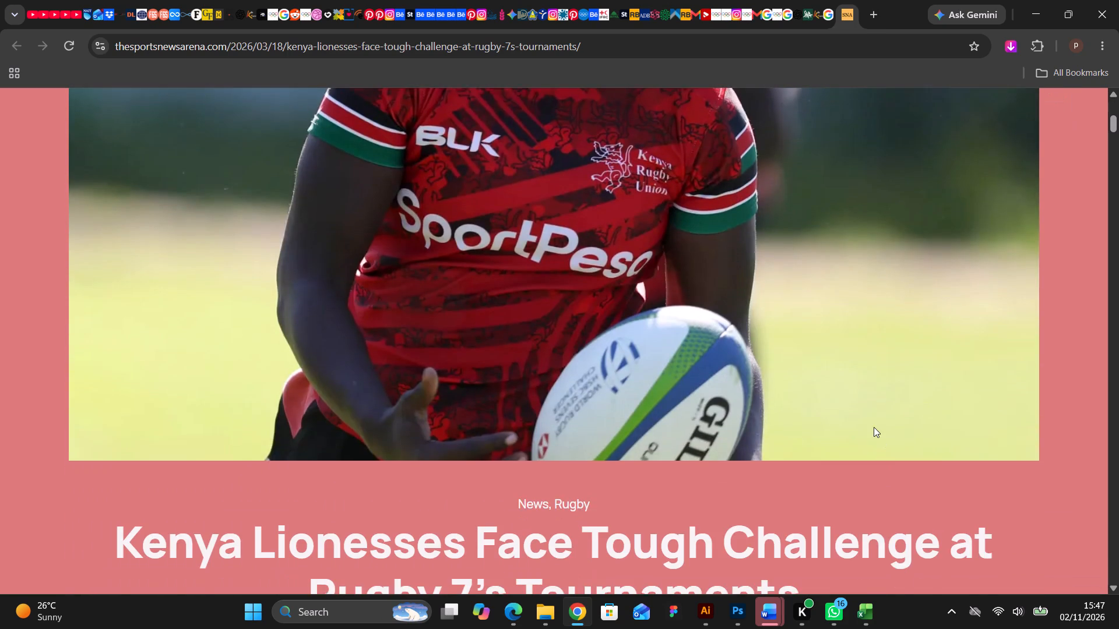
scroll(874, 427, up, 1)
scroll(874, 427, down, 3)
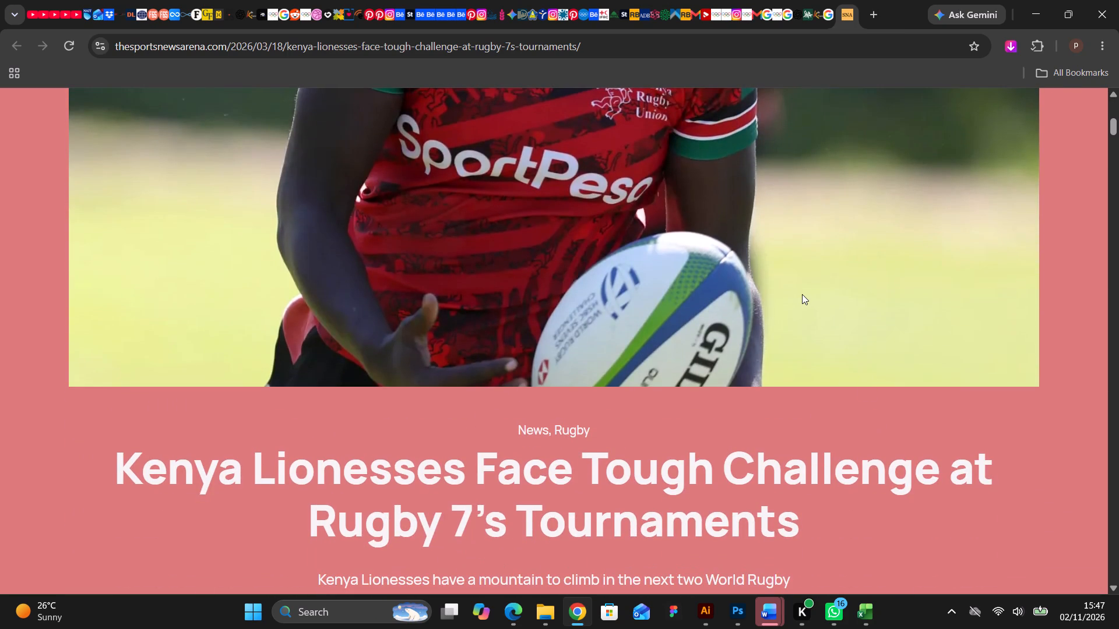
scroll(802, 294, down, 6)
scroll(802, 294, up, 6)
scroll(802, 294, down, 13)
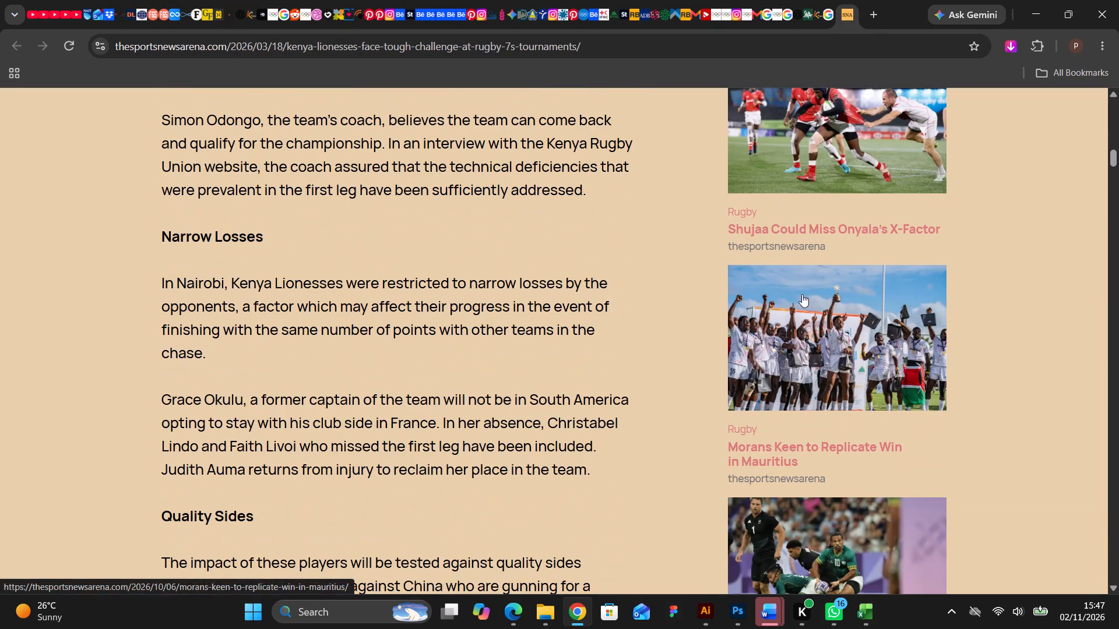
scroll(802, 294, up, 1)
scroll(802, 294, down, 12)
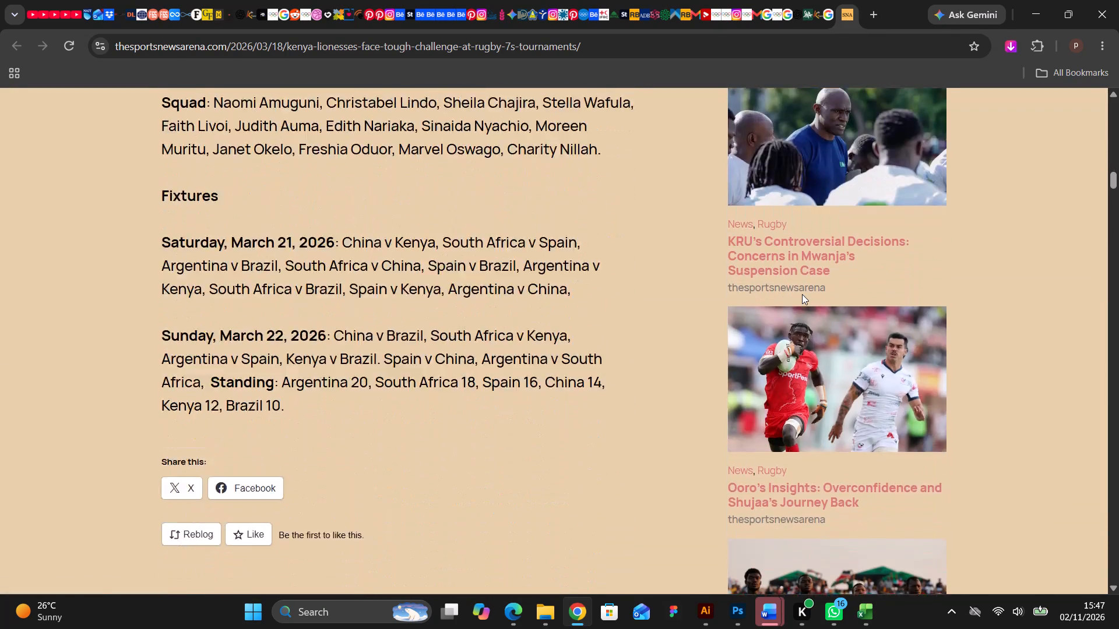
scroll(802, 294, down, 11)
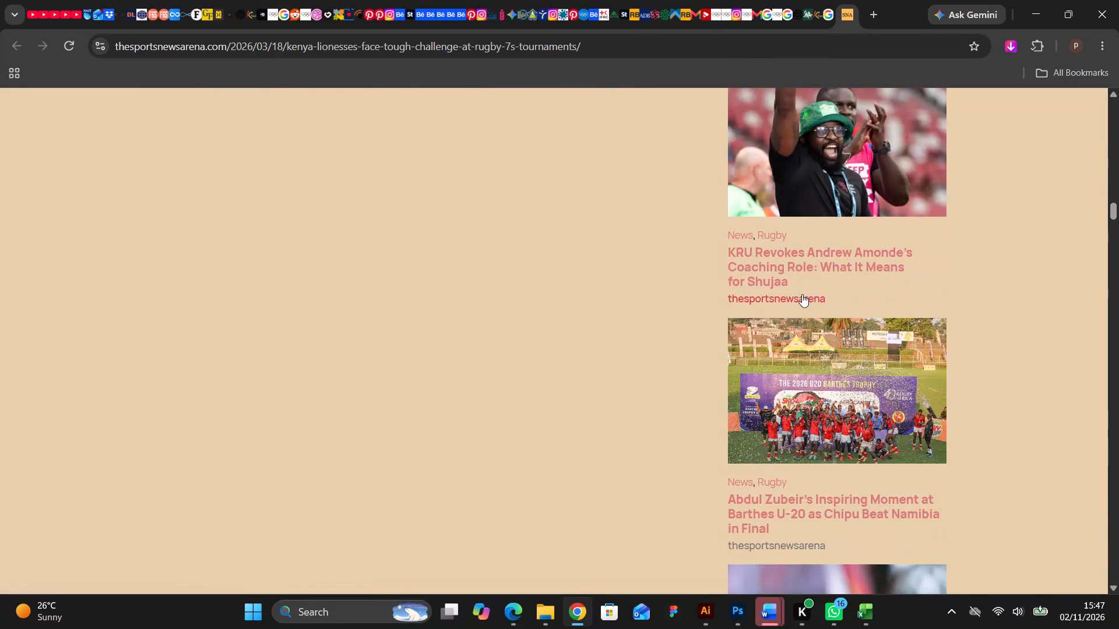
scroll(802, 294, down, 9)
scroll(777, 370, down, 5)
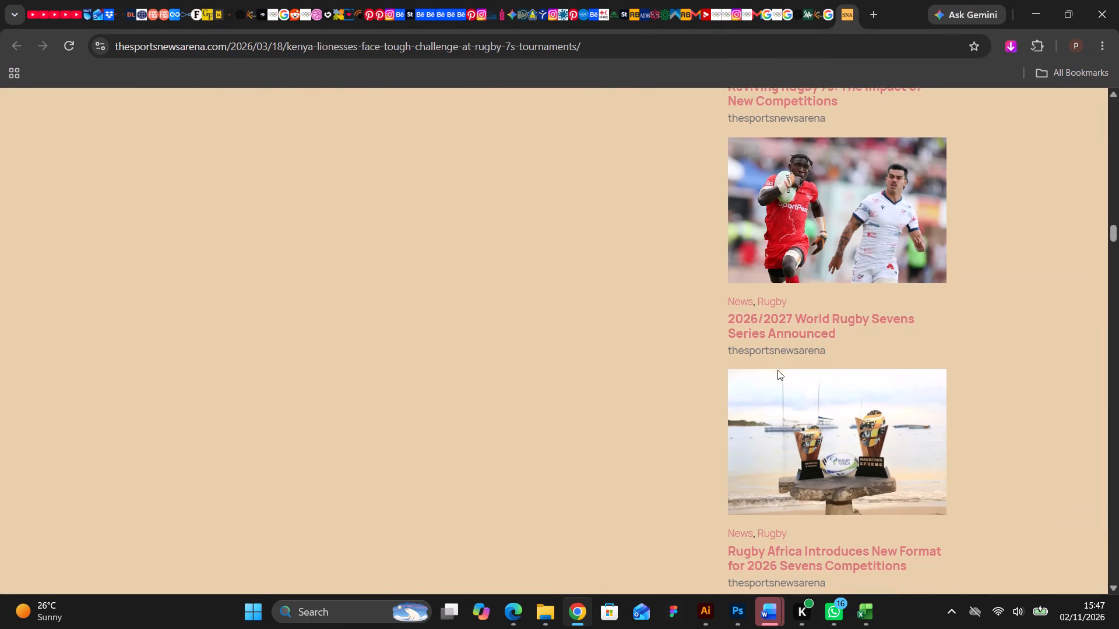
Inspect the article's featured photo of the Kenya player and open its 2048-pixel-wide source image in its own tab.
scroll(777, 370, up, 20)
scroll(777, 370, up, 15)
scroll(776, 372, up, 8)
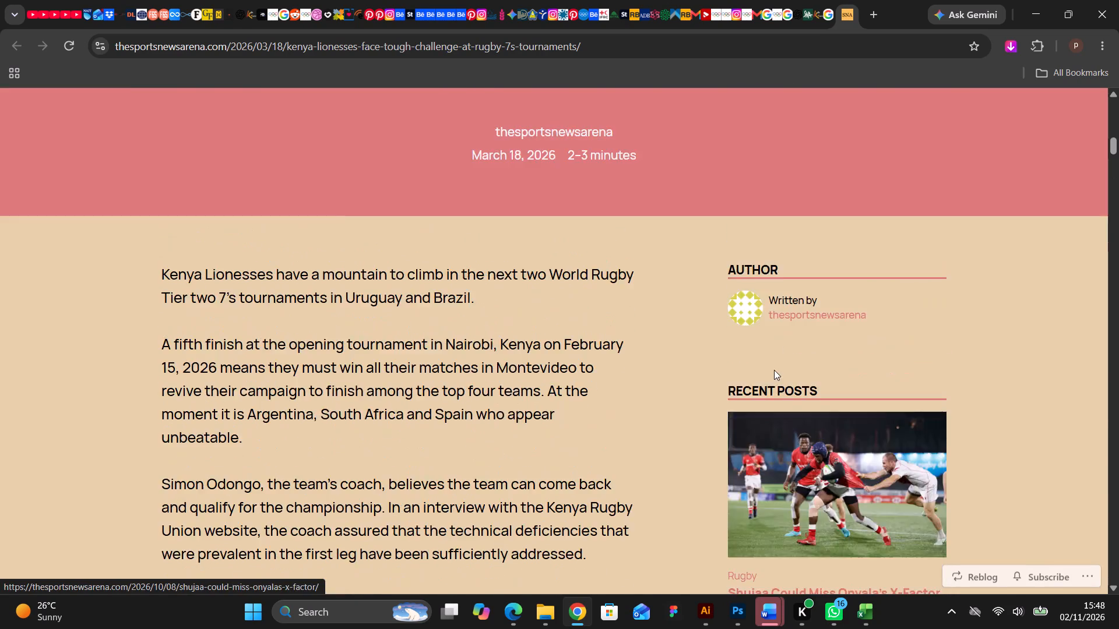
scroll(774, 370, up, 12)
right_click(758, 369)
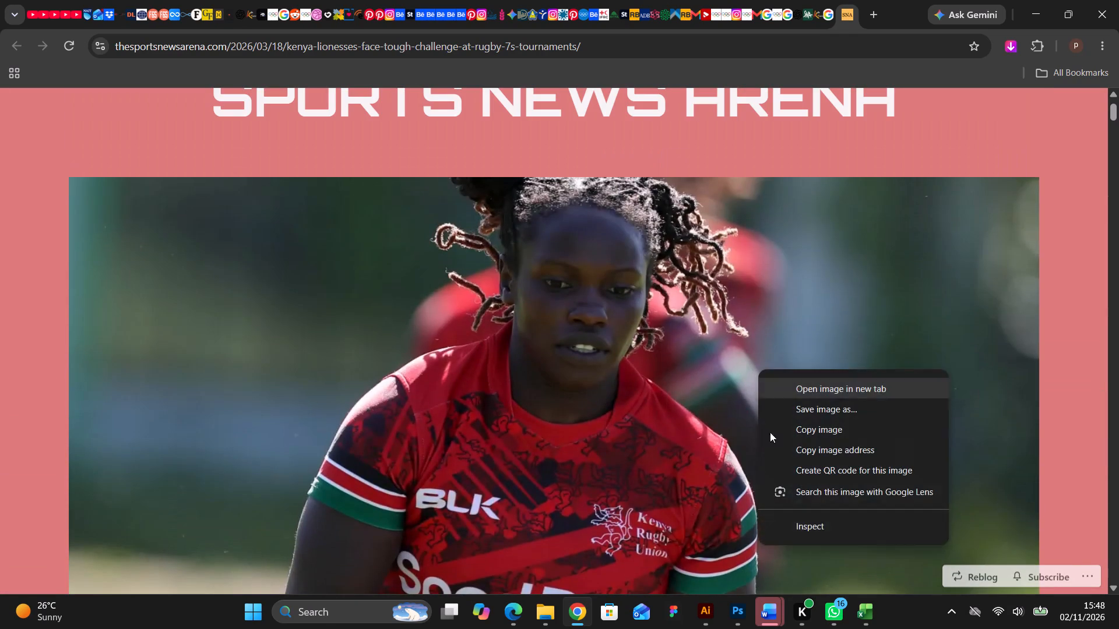
click(805, 525)
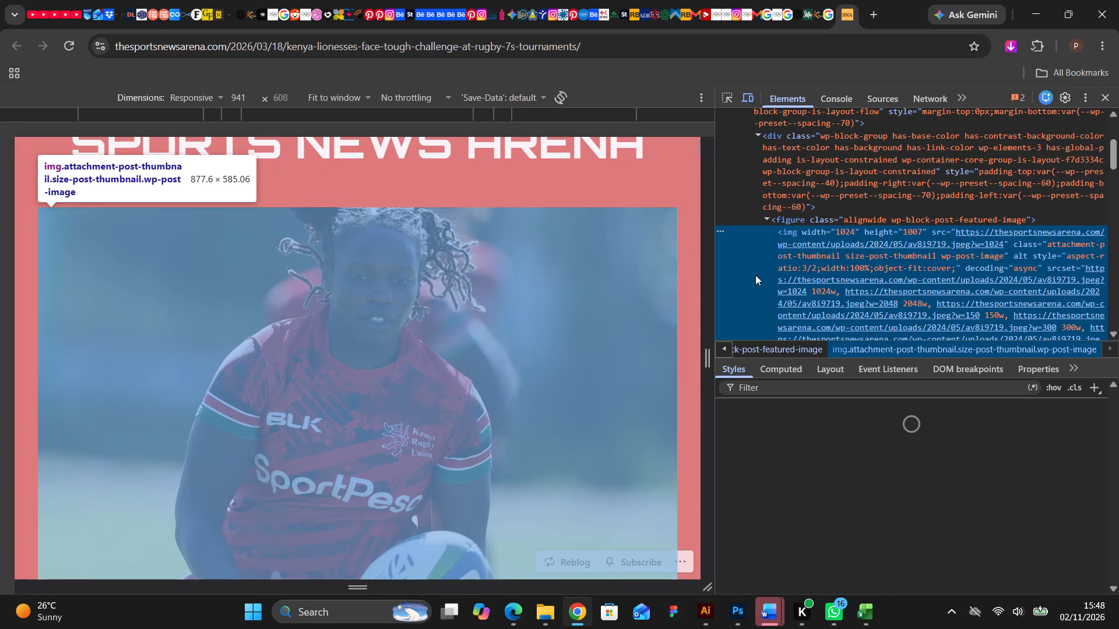
click(729, 99)
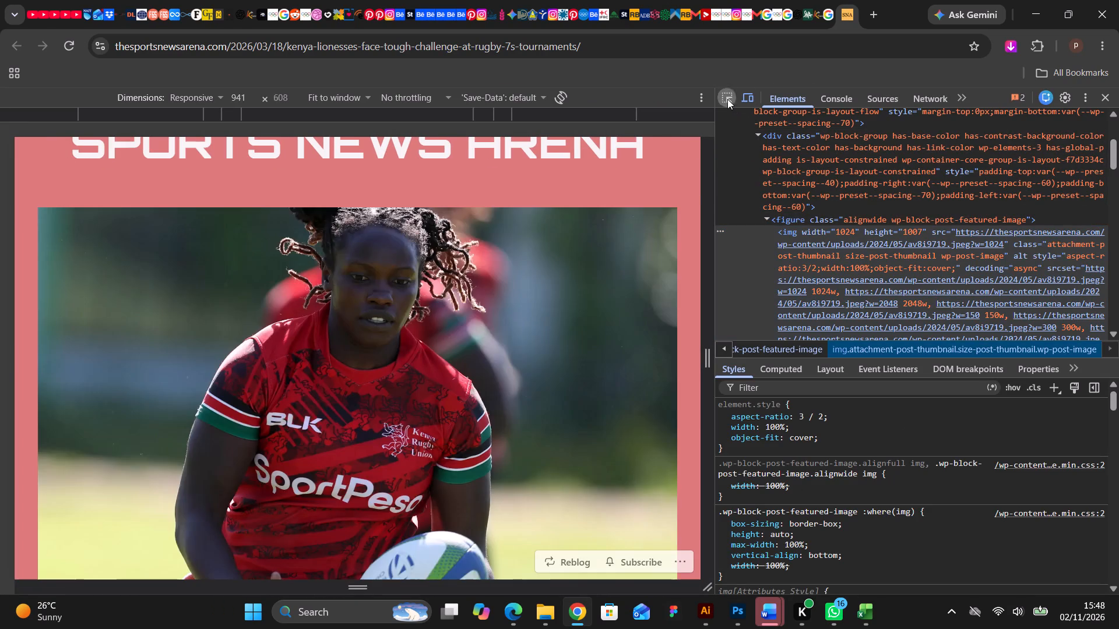
click(575, 314)
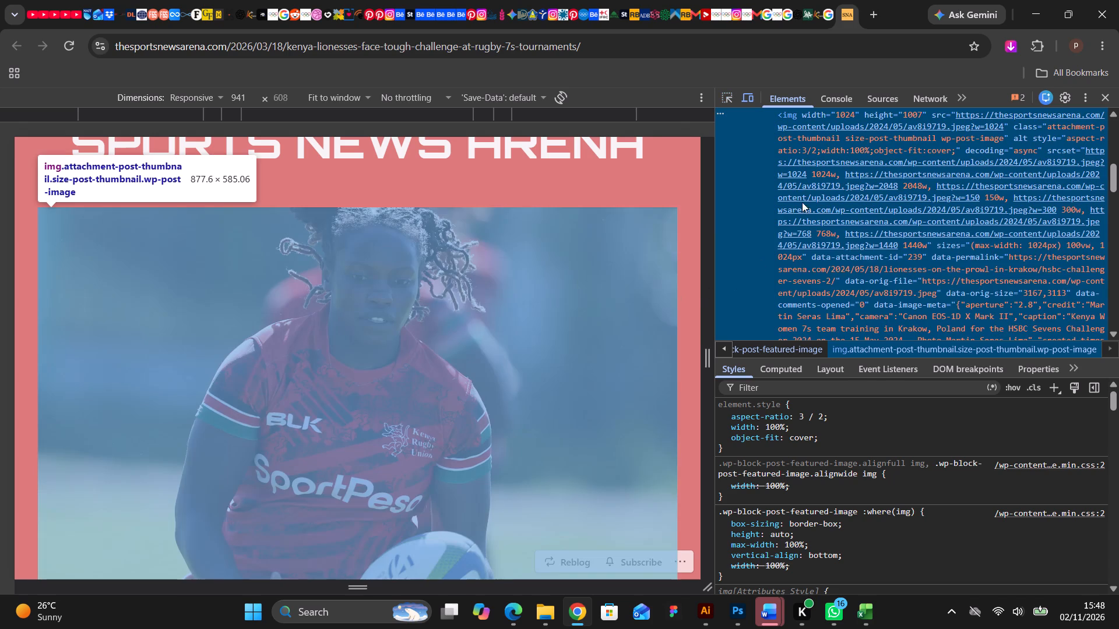
scroll(815, 198, up, 1)
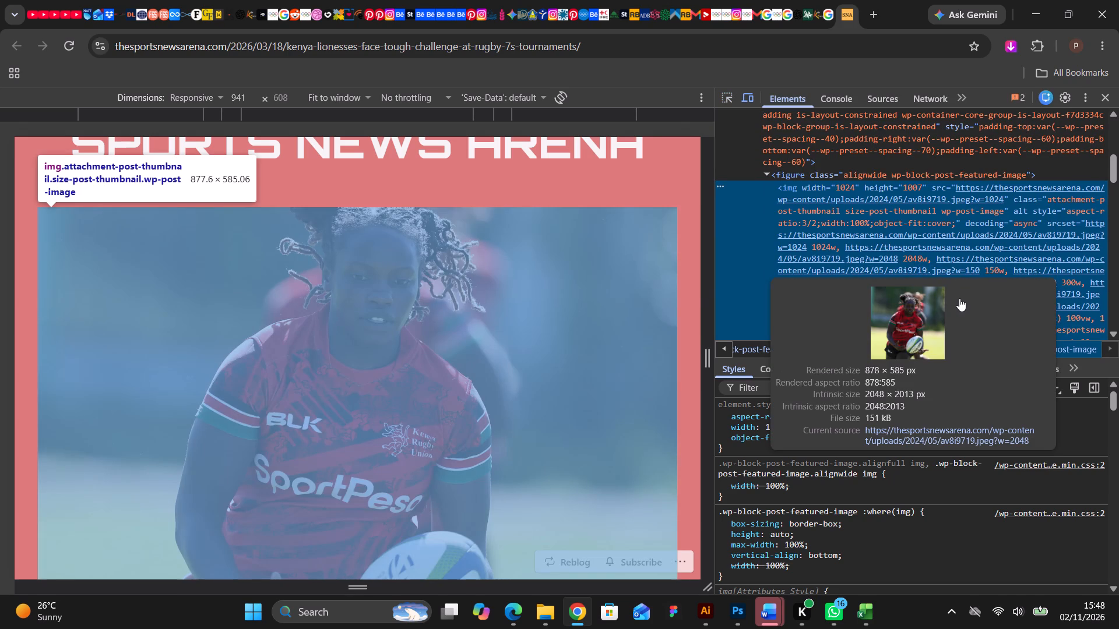
click(961, 301)
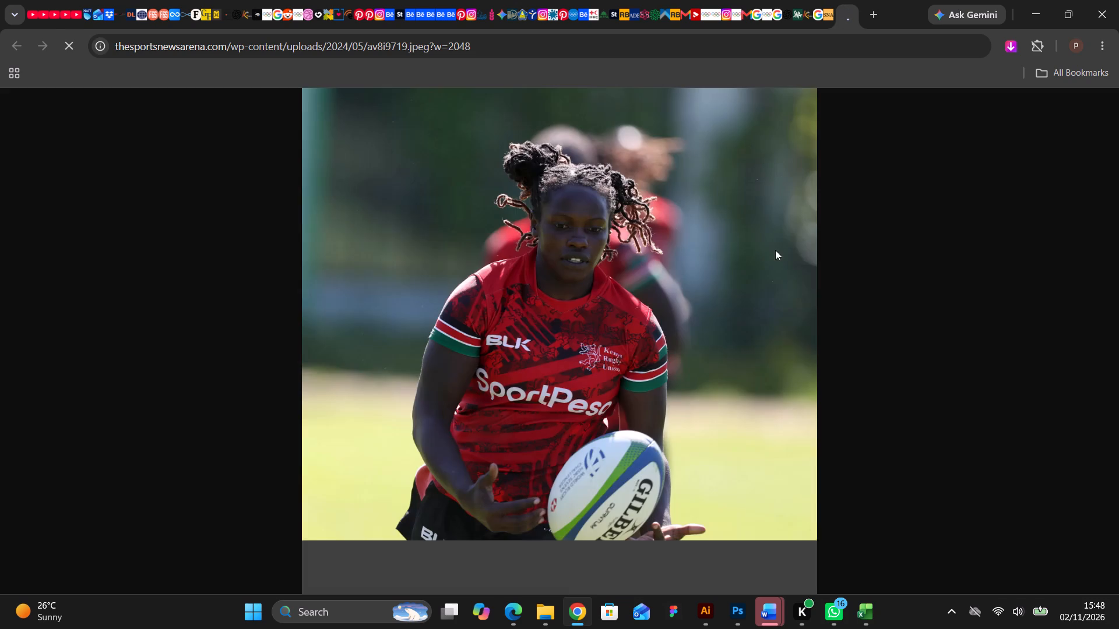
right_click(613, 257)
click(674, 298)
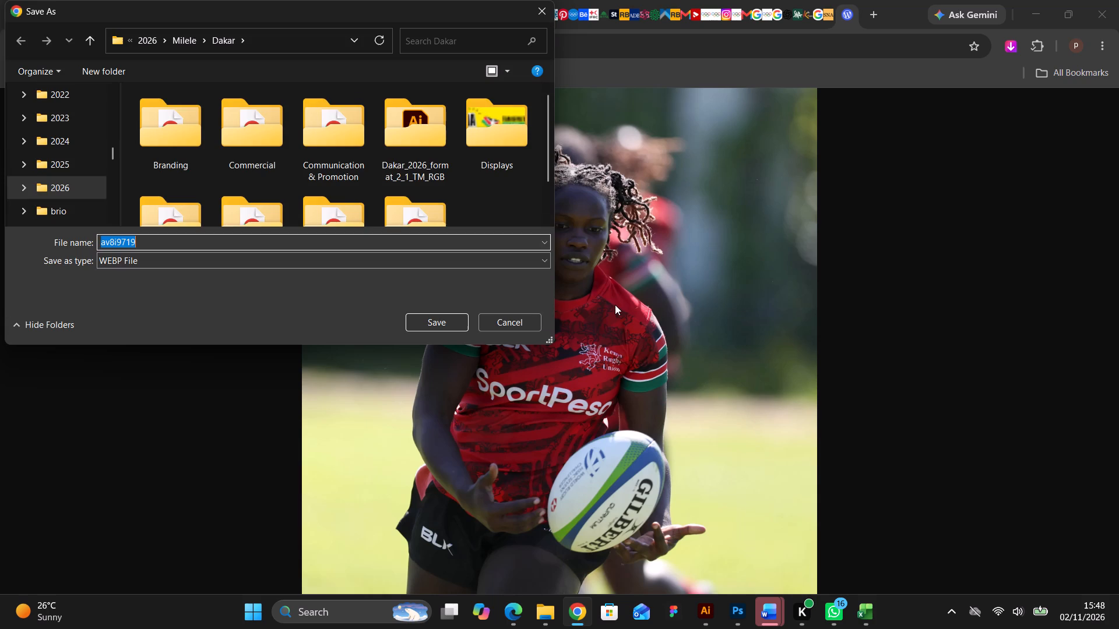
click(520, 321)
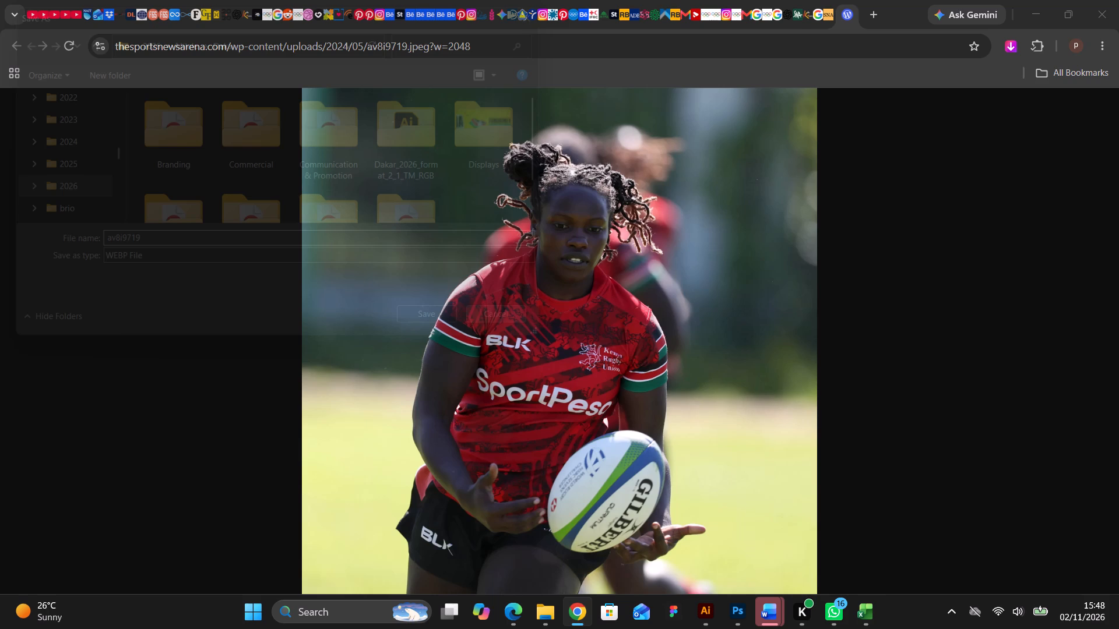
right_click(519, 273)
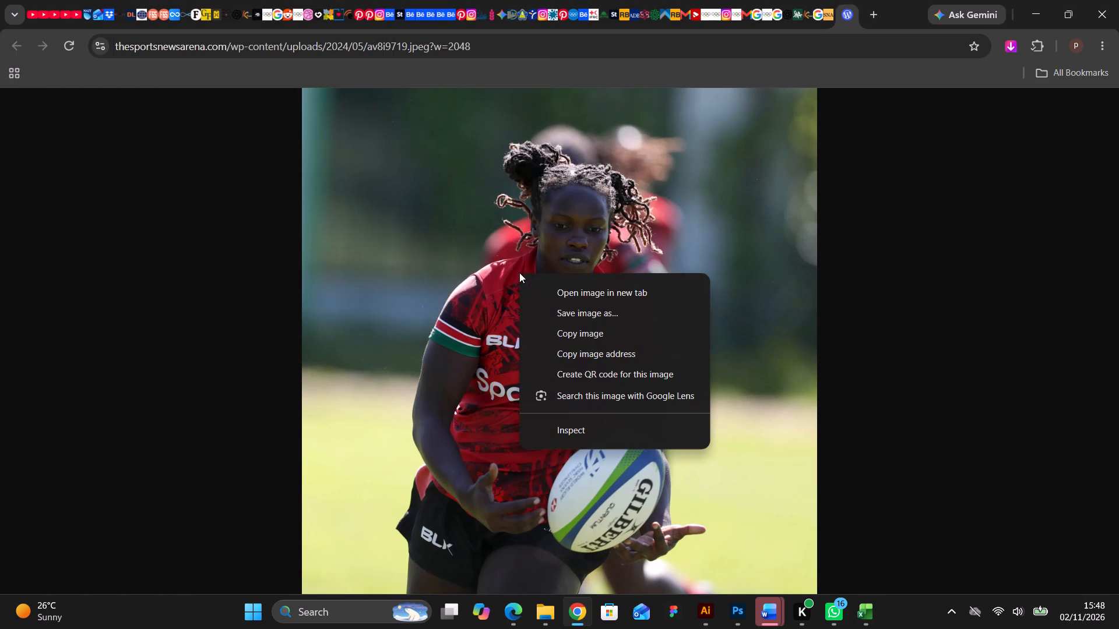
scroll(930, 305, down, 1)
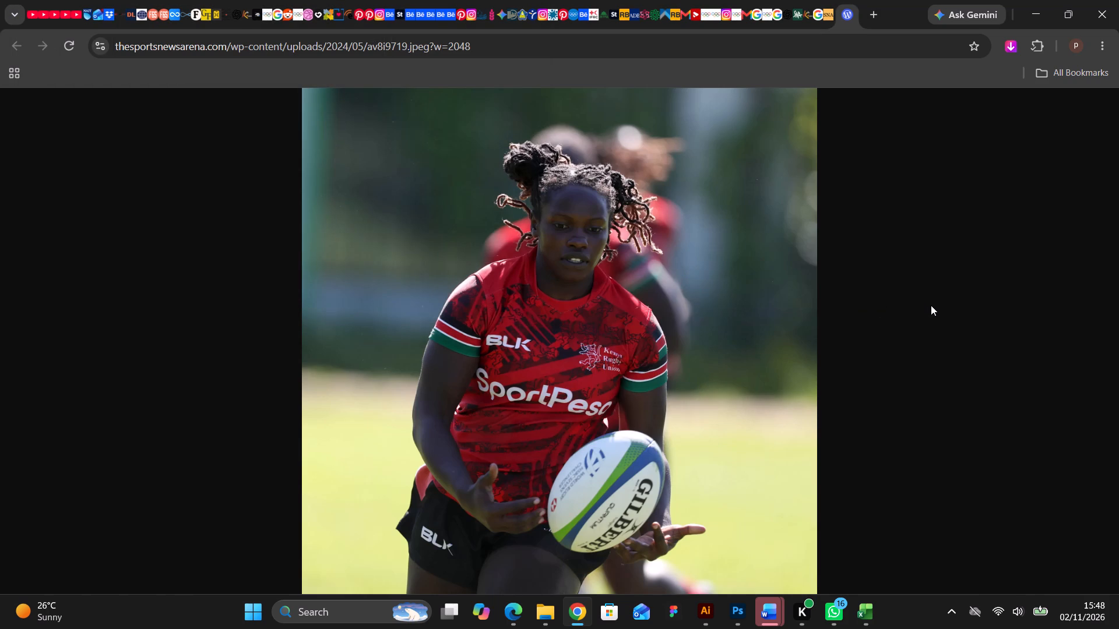
Zoom the image page to 90% and capture the entire player photo to the clipboard with Snipping Tool.
scroll(931, 305, up, 1)
key(ctrl+minus)
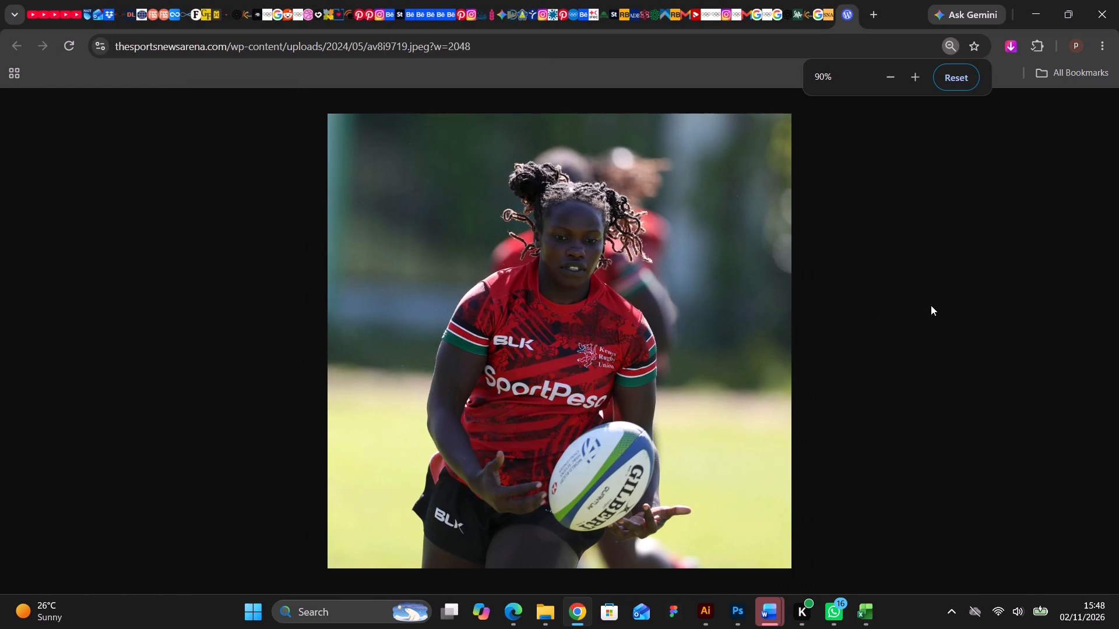
key(shift+super+s)
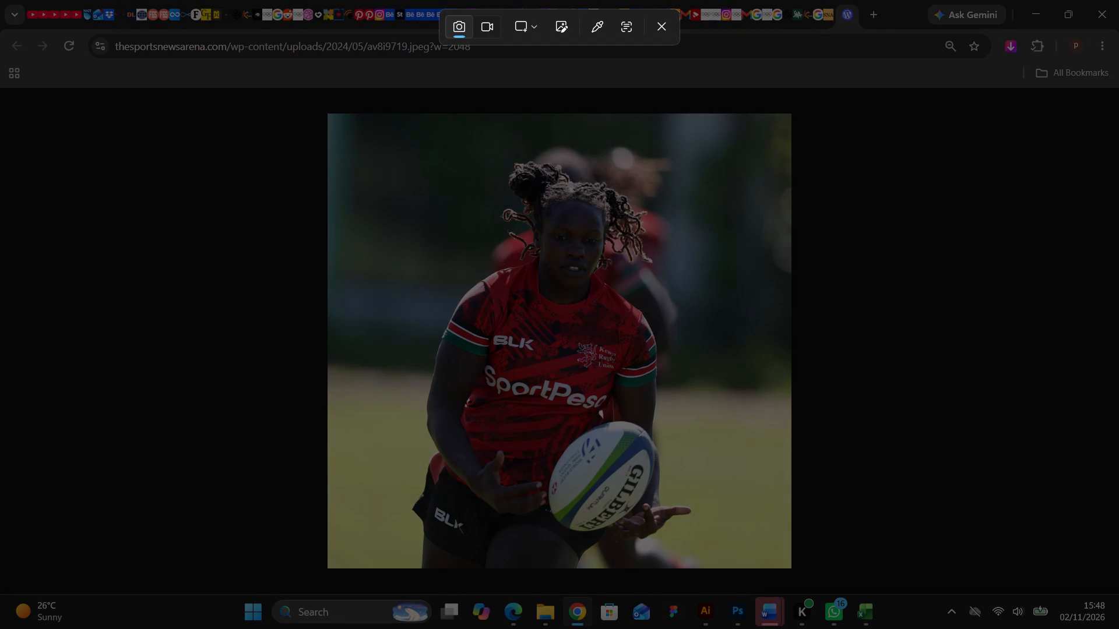
drag(329, 115, 619, 402)
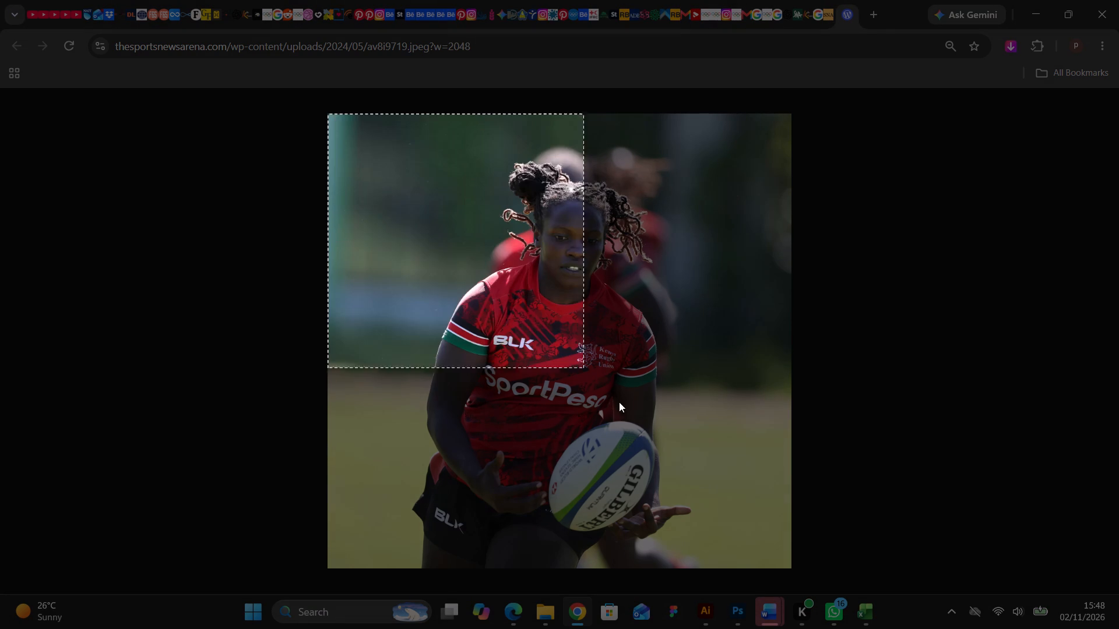
drag(619, 402, 791, 568)
Switch to Photoshop and paste the captured rugby photo into Results.psd, directly above Layer 10 in Group 4.
click(728, 613)
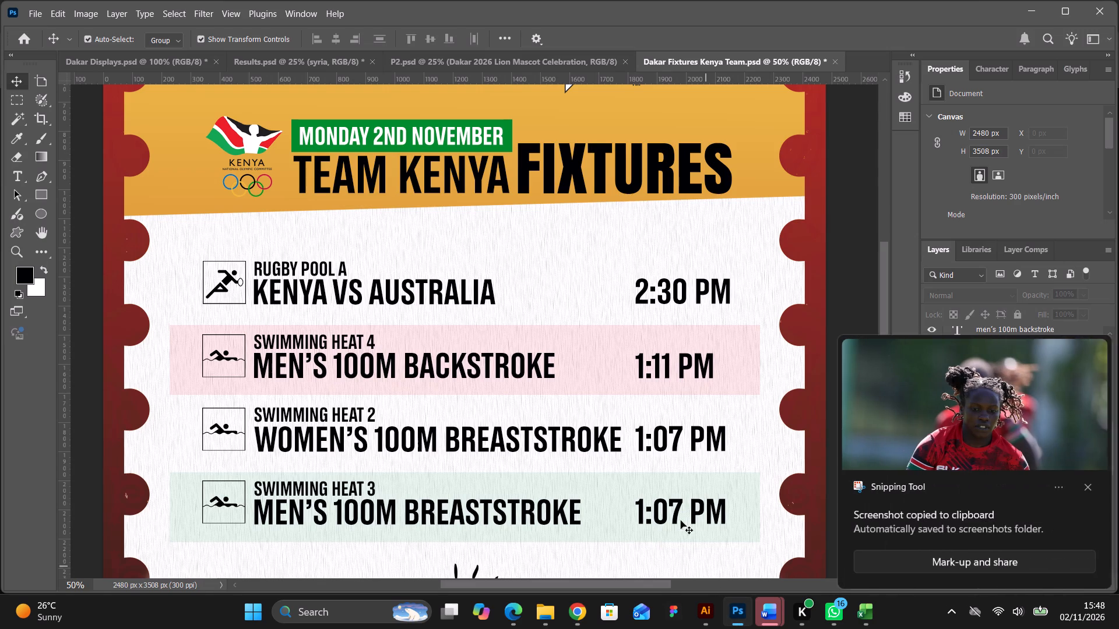
click(561, 65)
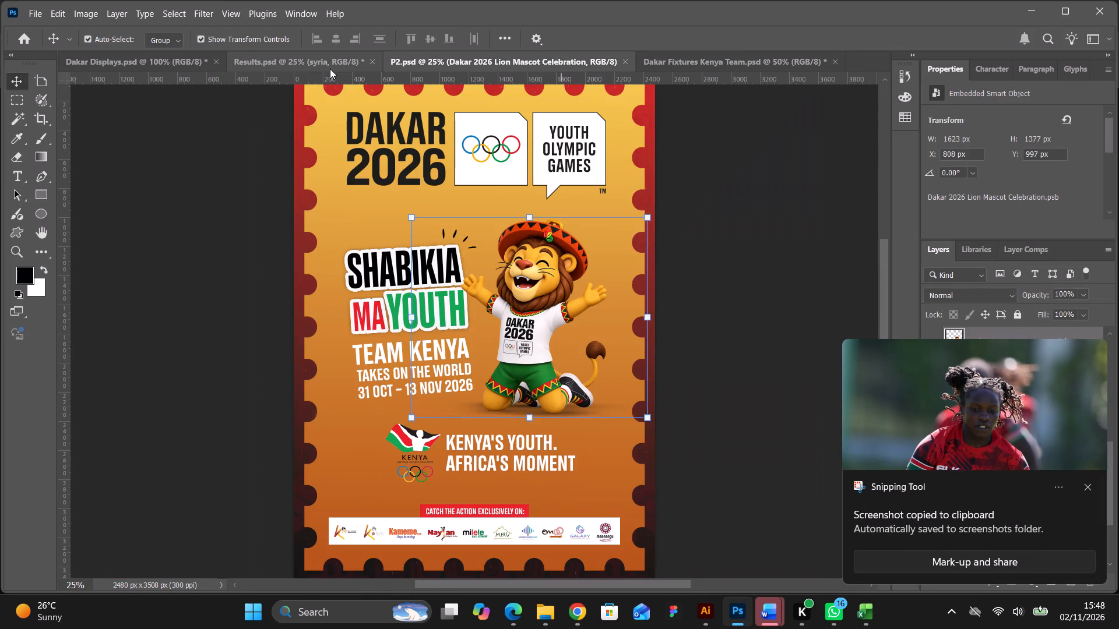
click(322, 61)
click(715, 338)
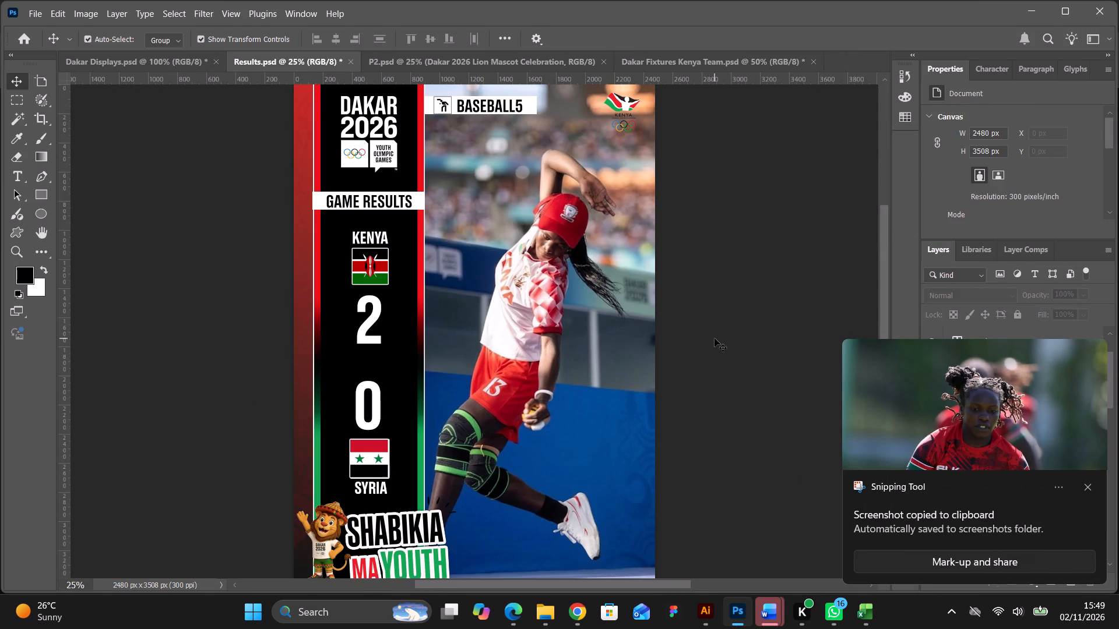
key(ctrl+minus)
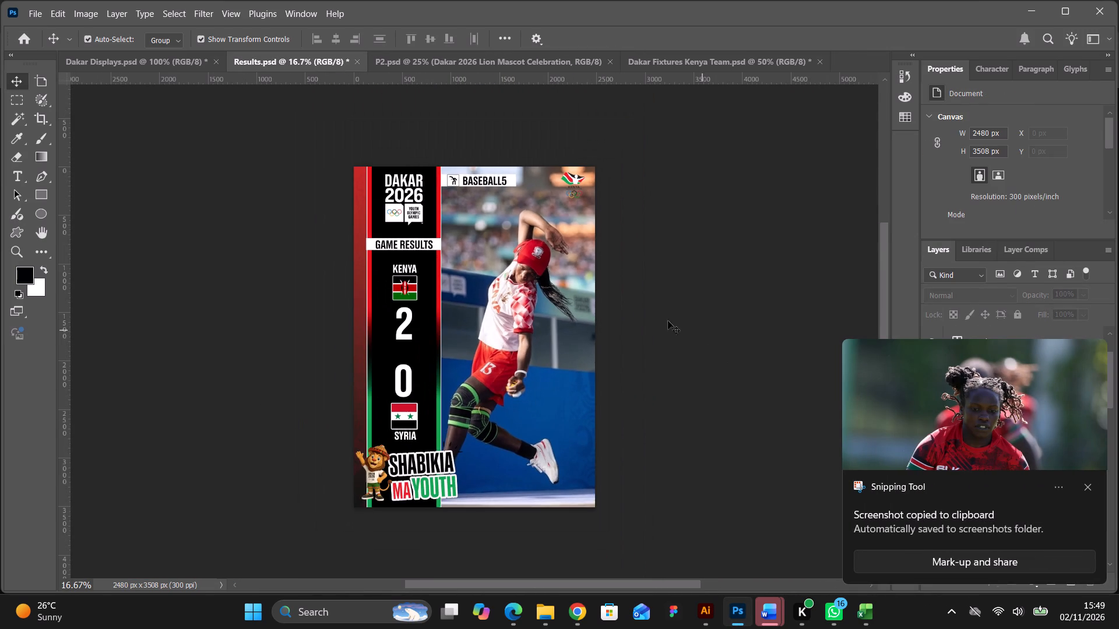
click(561, 302)
click(707, 323)
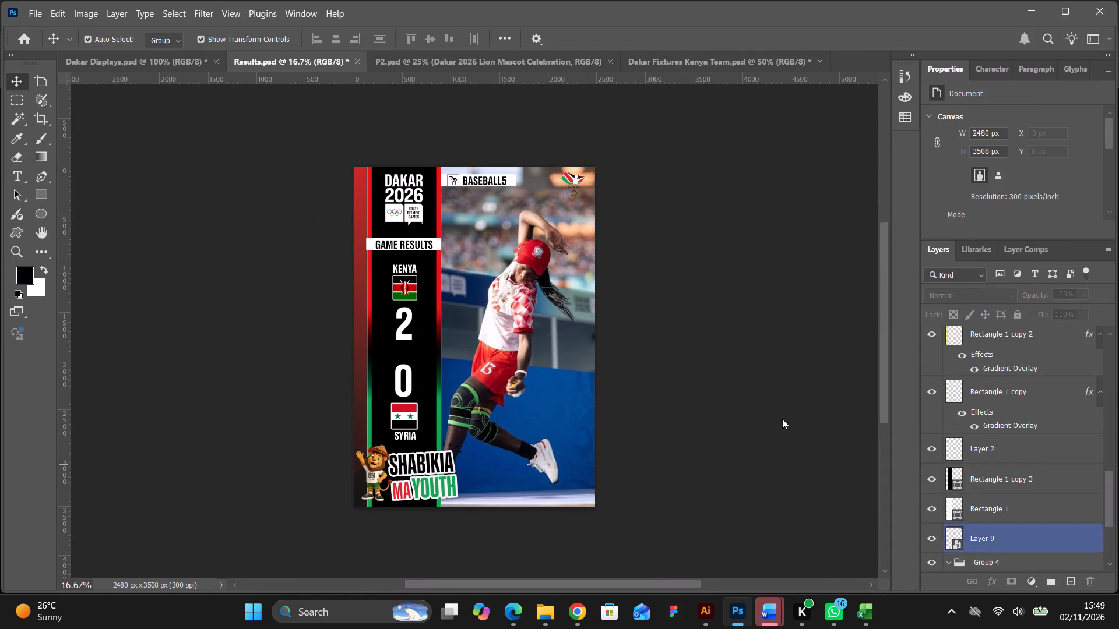
click(577, 350)
scroll(1009, 539, down, 3)
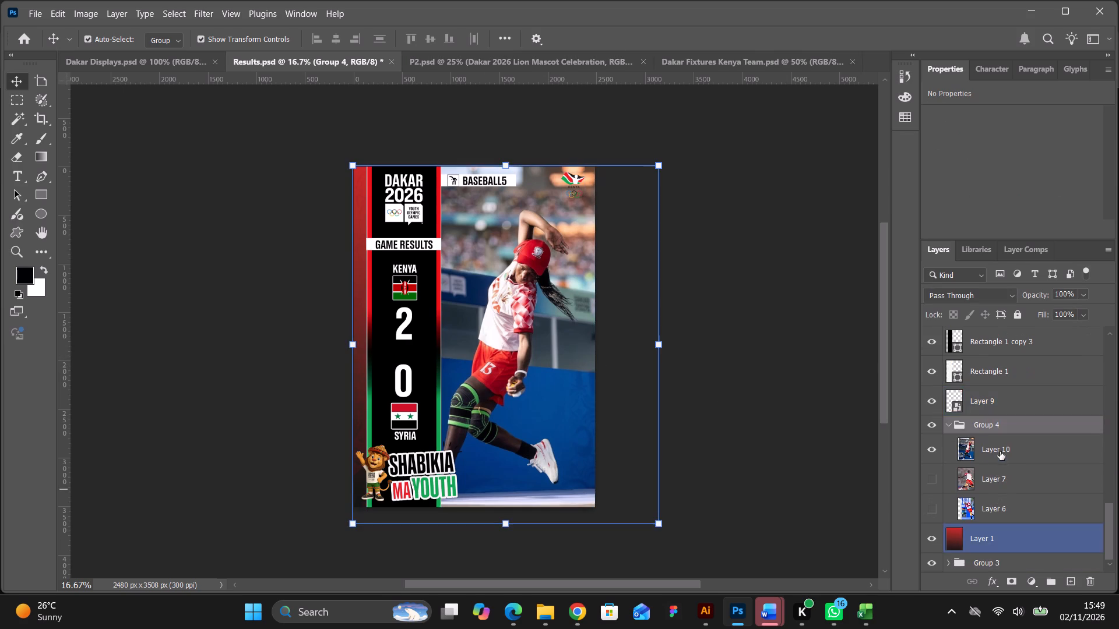
click(1000, 451)
key(ctrl+v)
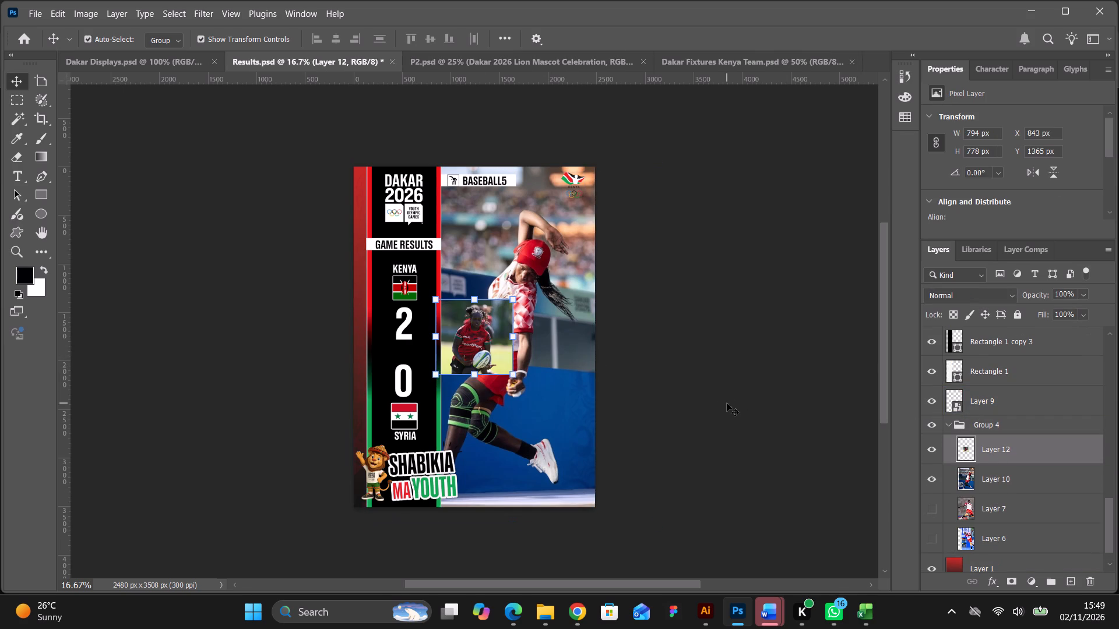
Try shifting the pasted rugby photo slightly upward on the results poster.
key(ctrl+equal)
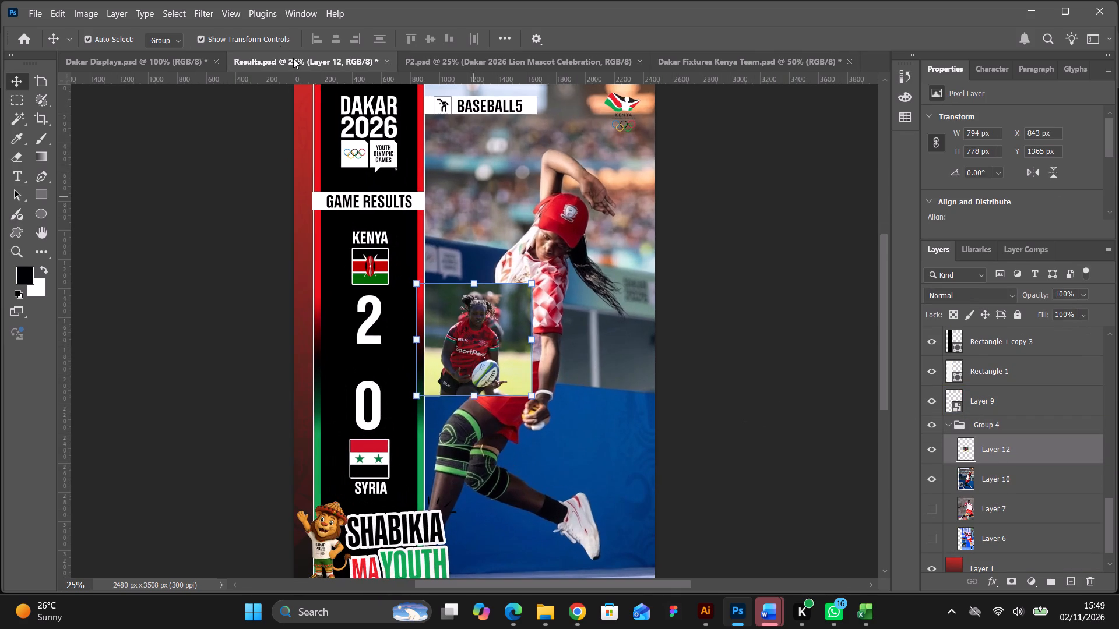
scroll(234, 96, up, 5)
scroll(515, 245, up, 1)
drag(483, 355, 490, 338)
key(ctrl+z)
Scale Layer 12 to about 453% and position the player beside the results column, at about X -162 px and Y -15 px.
click(499, 383)
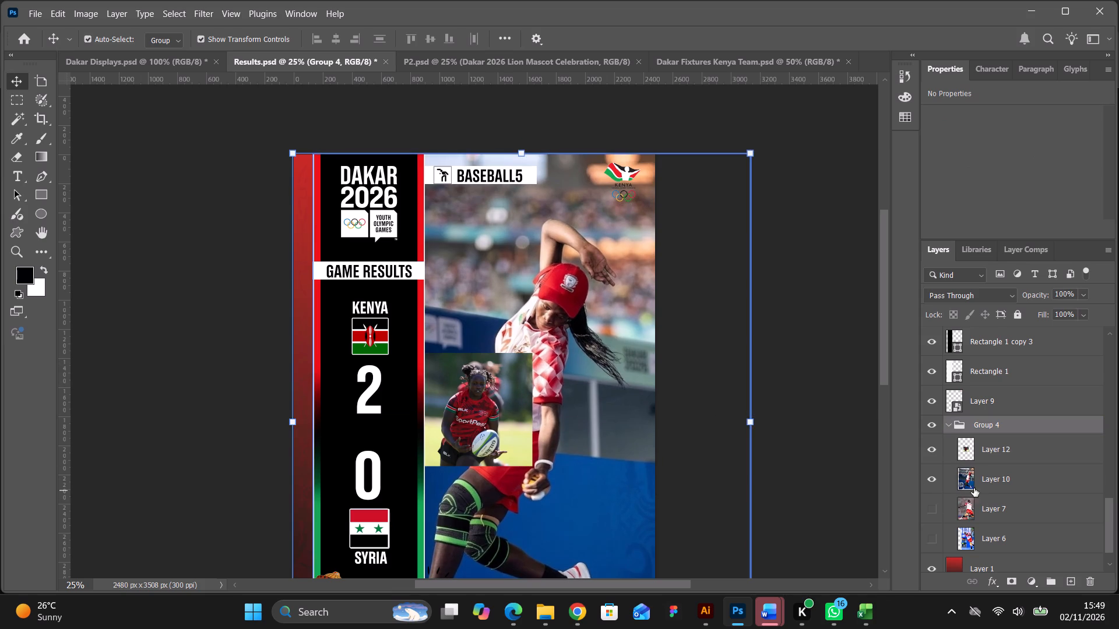
click(991, 455)
key(ctrl+t)
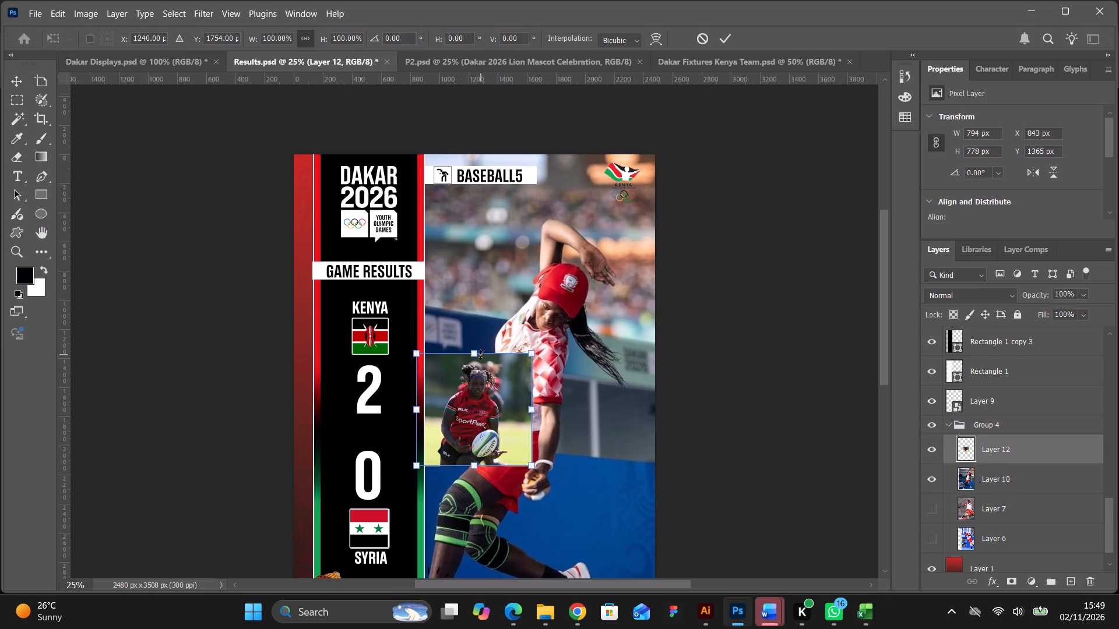
drag(478, 353, 533, 154)
scroll(601, 332, down, 13)
drag(634, 318, 770, 457)
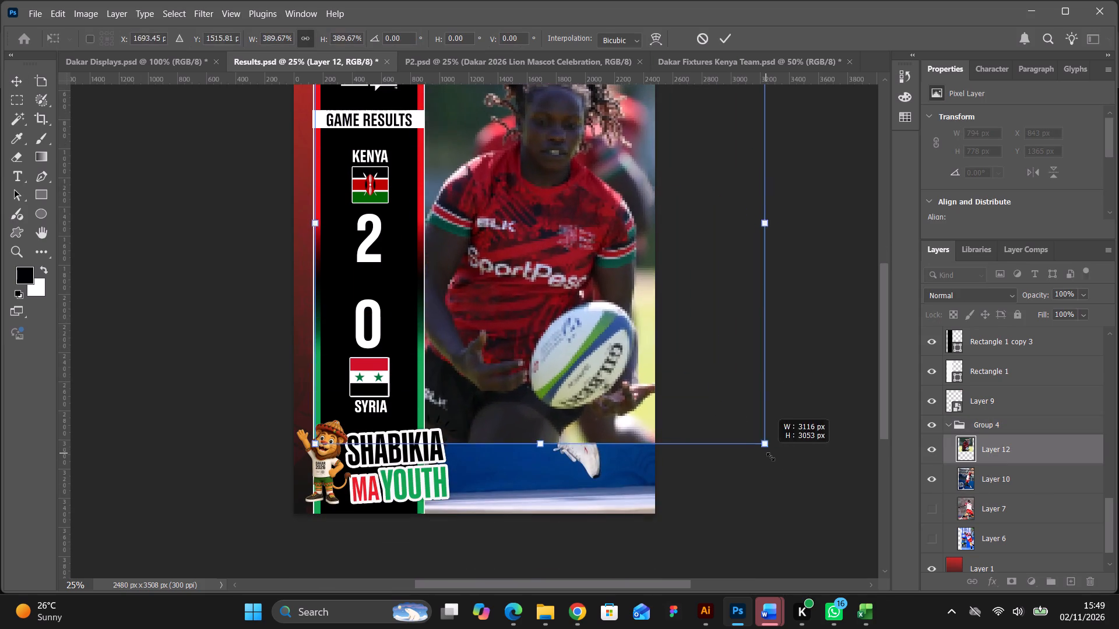
drag(770, 457, 838, 521)
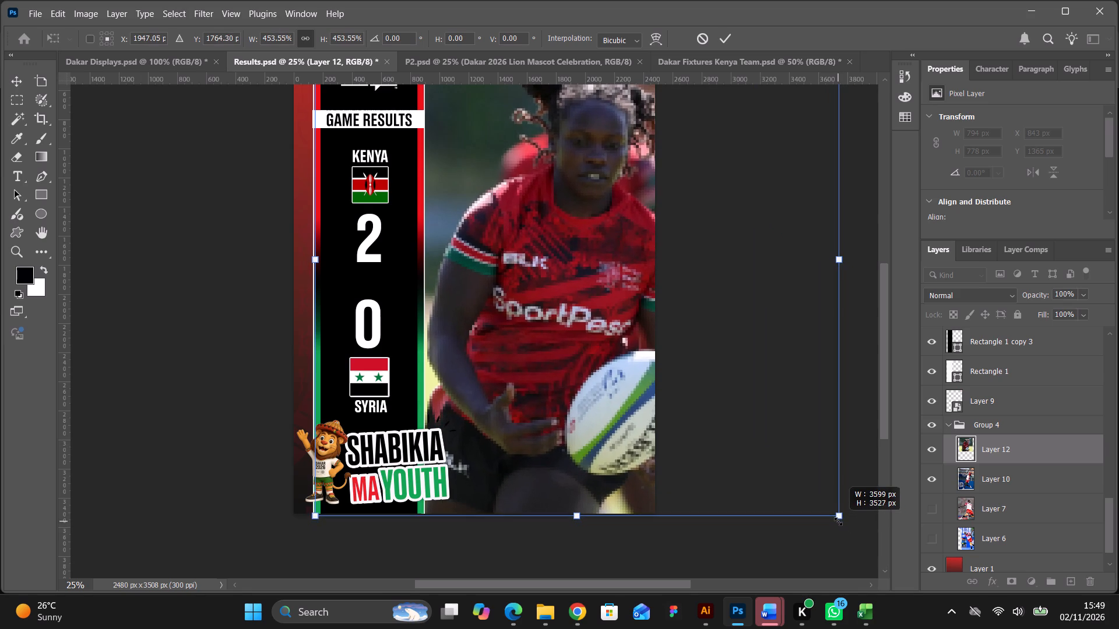
drag(838, 521, 838, 521)
drag(588, 274, 554, 271)
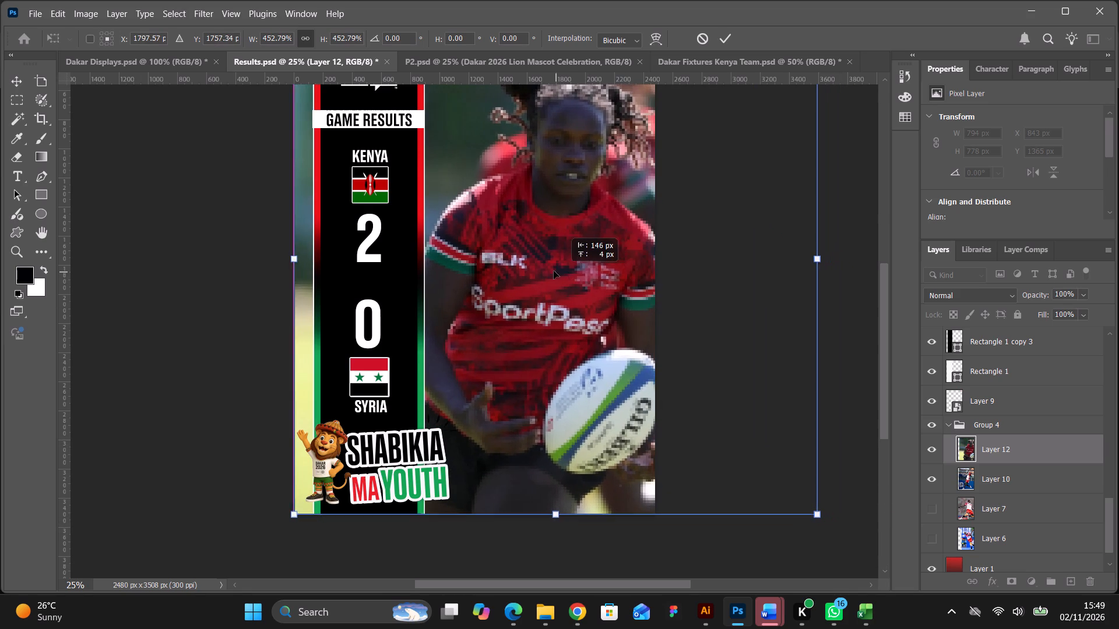
drag(554, 271, 545, 269)
right_click(550, 272)
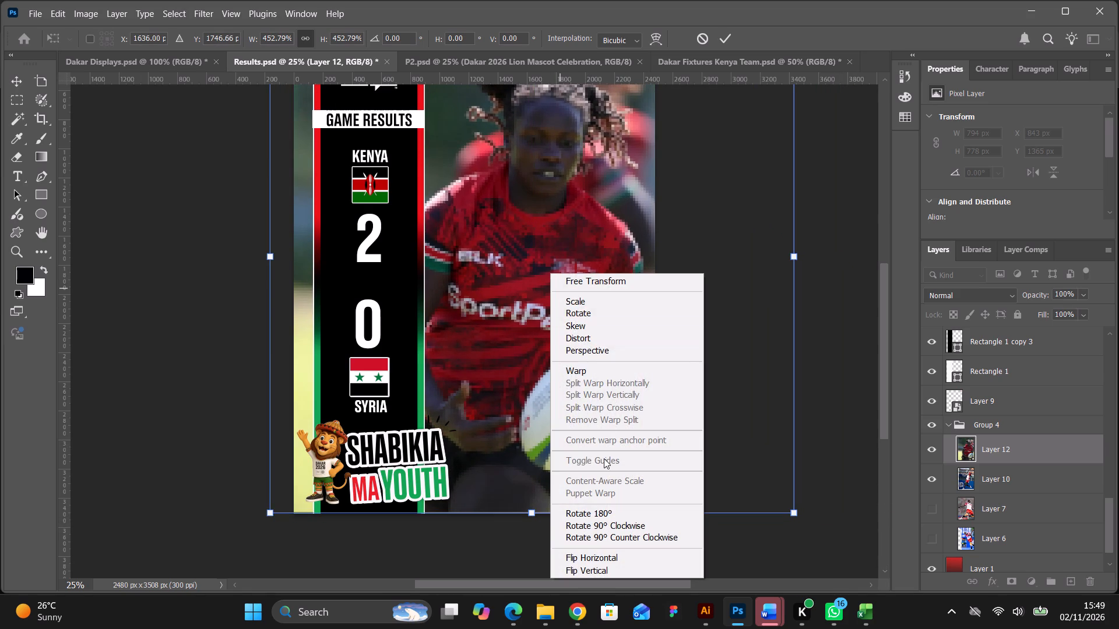
click(729, 40)
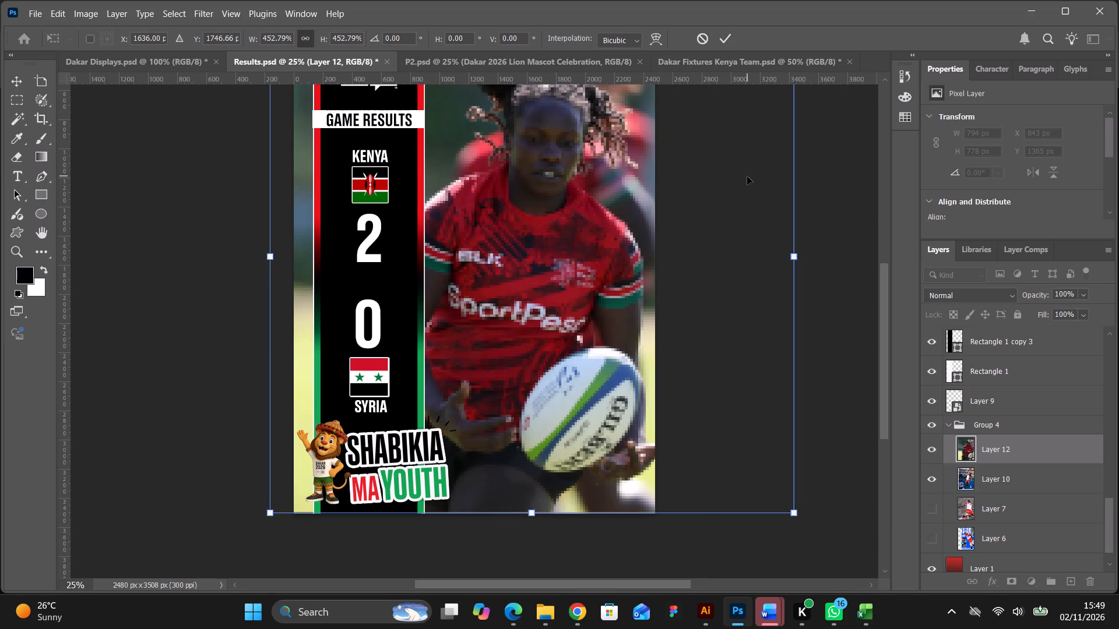
click(725, 44)
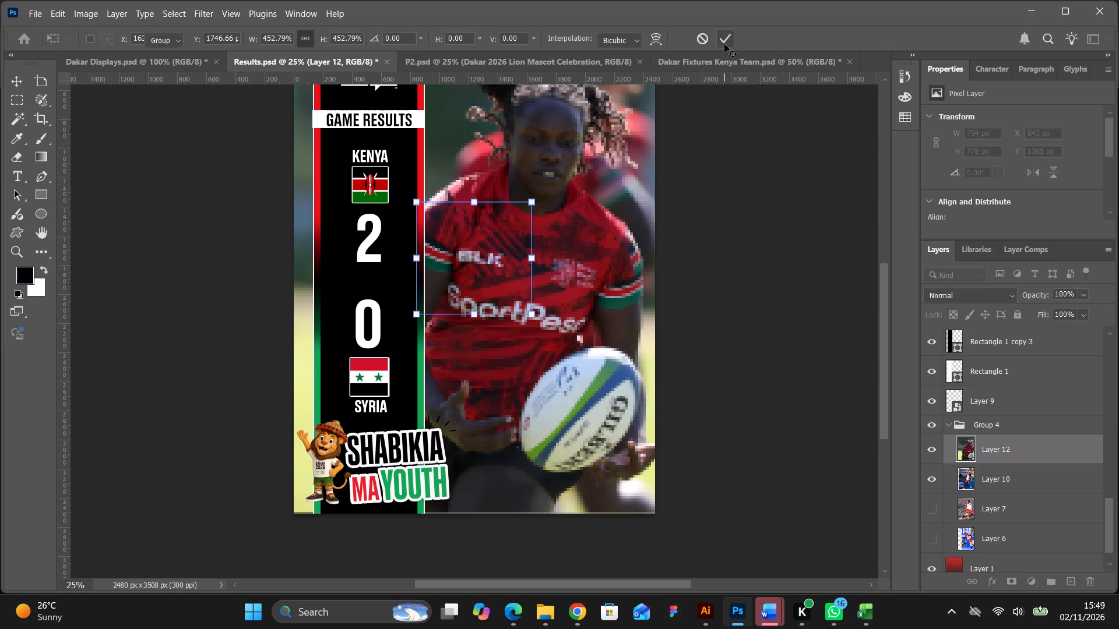
Check the photo's fit over the whole poster and nudge Layer 12 down to Y -7 px.
scroll(727, 260, up, 7)
scroll(727, 260, down, 3)
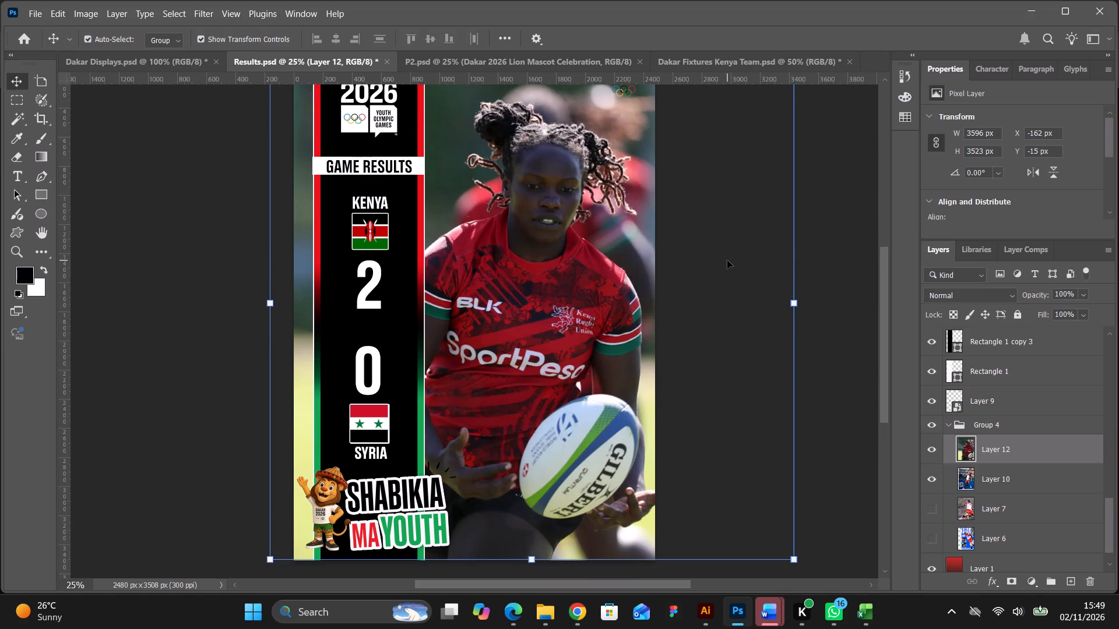
scroll(727, 260, down, 1)
scroll(727, 260, up, 4)
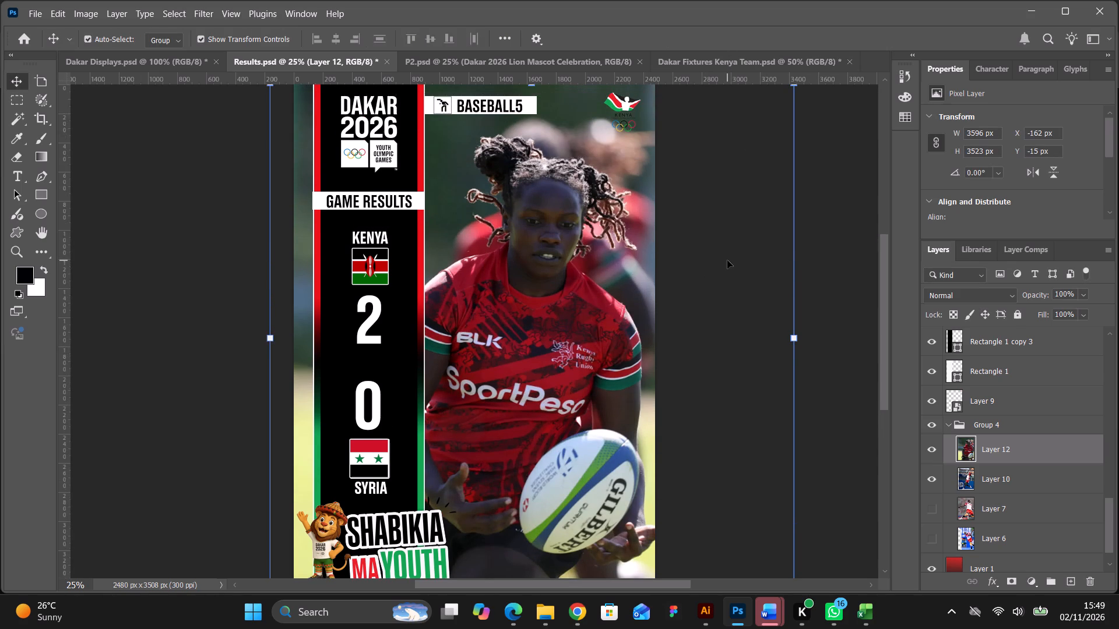
scroll(727, 260, up, 2)
scroll(753, 222, down, 3)
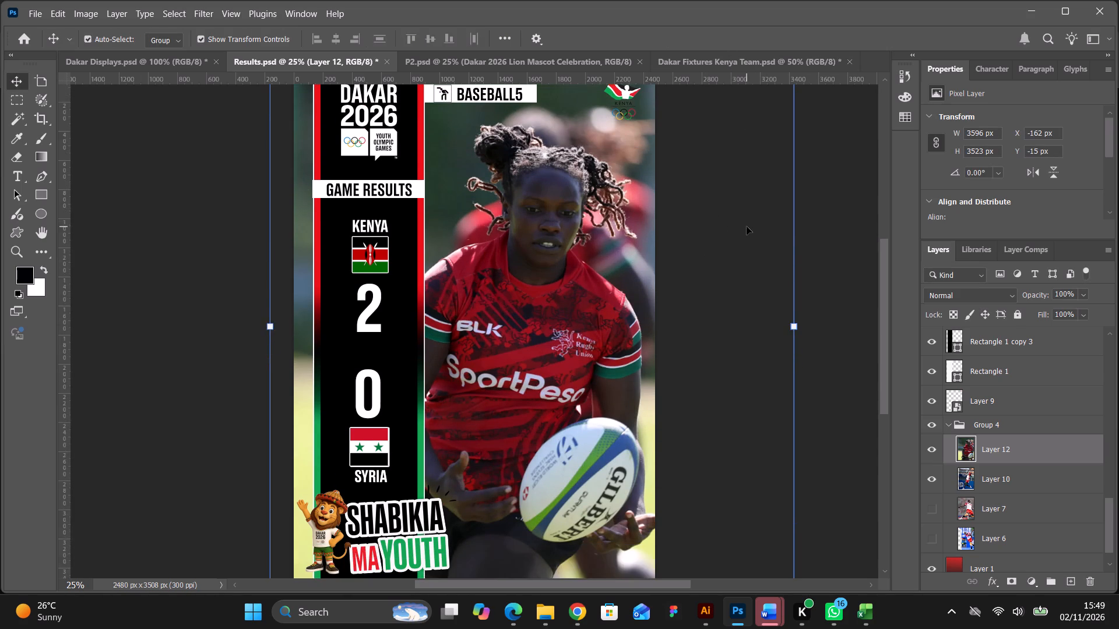
scroll(745, 228, down, 3)
scroll(745, 228, up, 8)
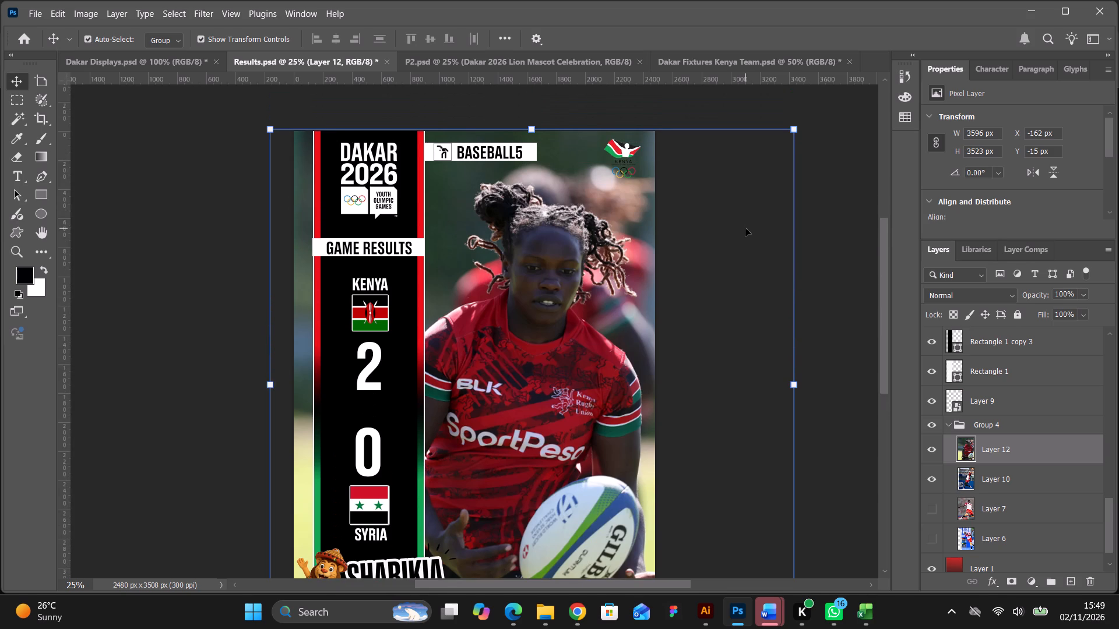
key(Down)
key(Down)
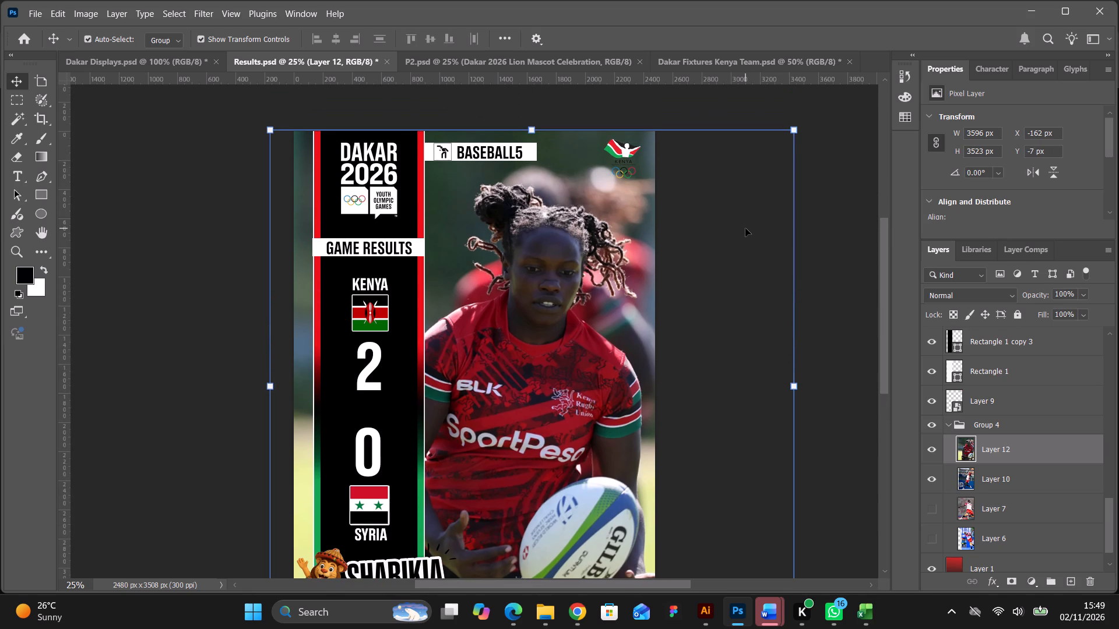
Nudge Layer 12 down to Y -3 px and check the photo's fit against the poster's edges.
key(Down)
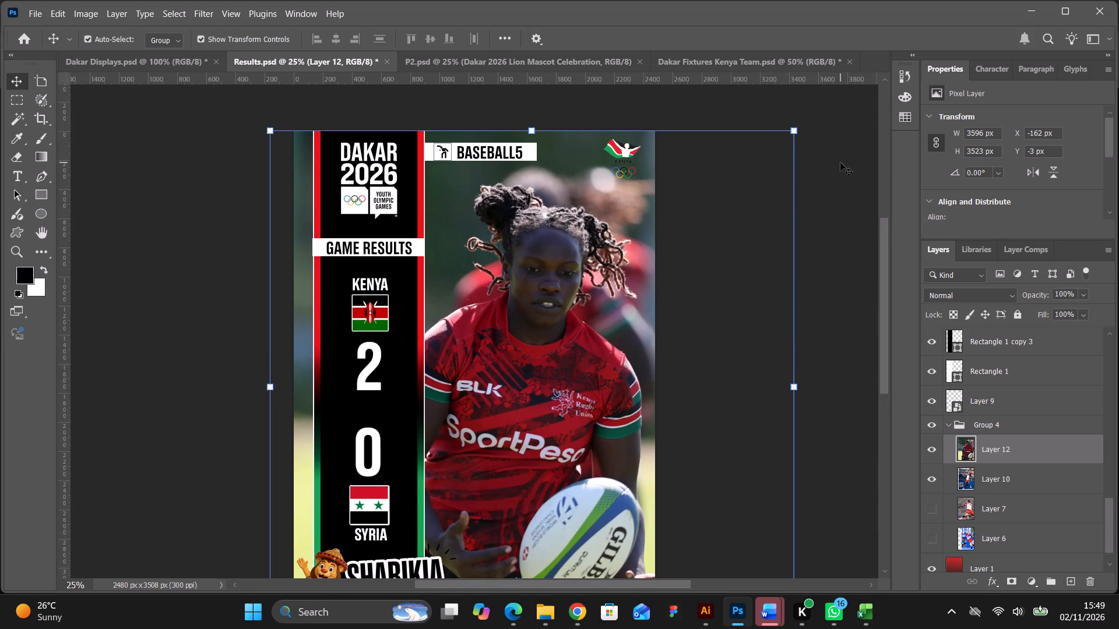
click(840, 162)
scroll(840, 162, down, 5)
scroll(839, 159, up, 3)
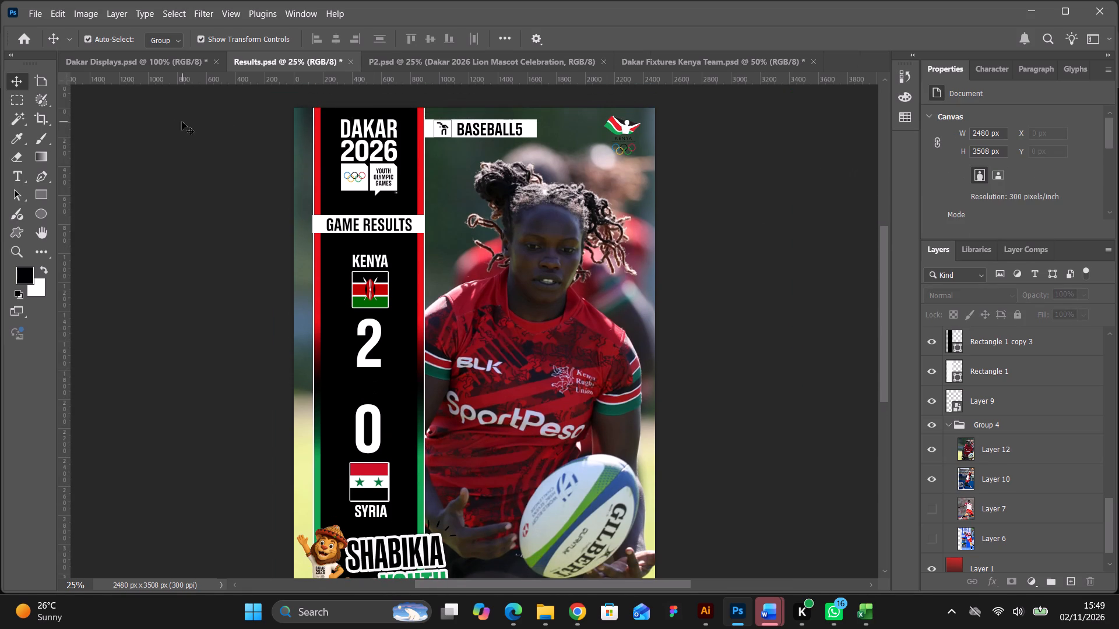
Delete the part of Layer 12 covering the full-height strip, about 155 px wide, along the poster's left edge, and clear the selection.
click(15, 101)
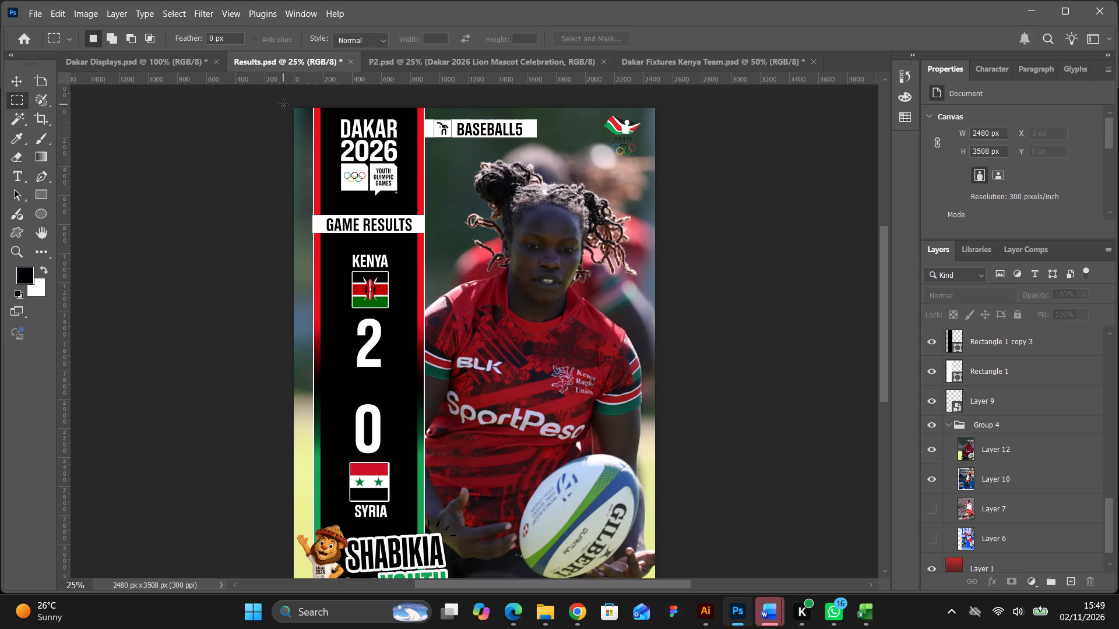
drag(281, 101, 321, 556)
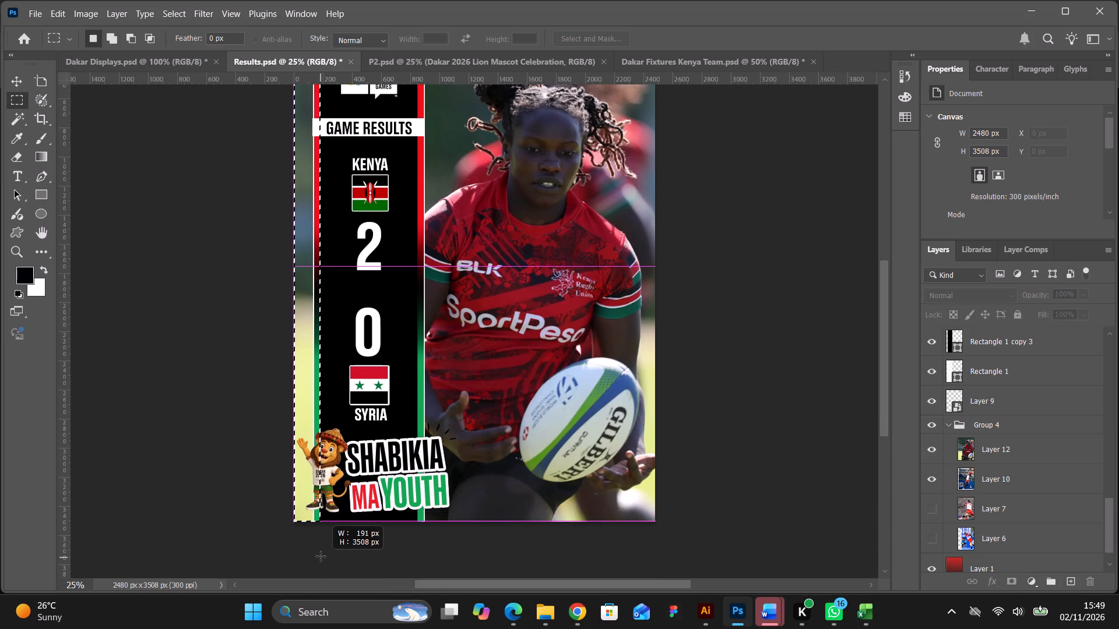
drag(321, 556, 316, 553)
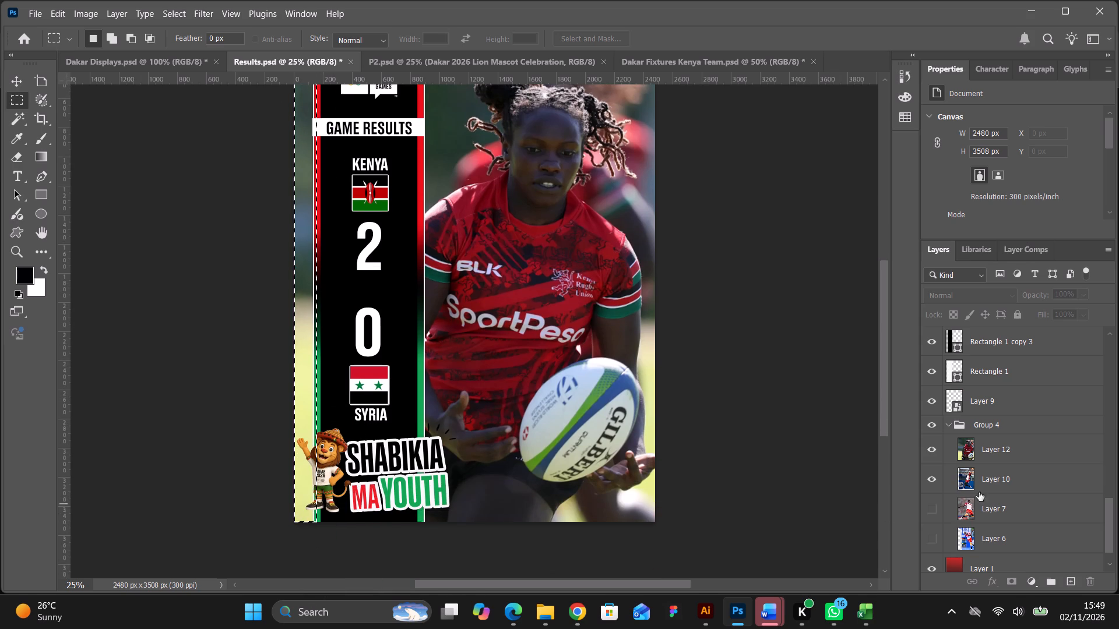
click(987, 448)
key(Delete)
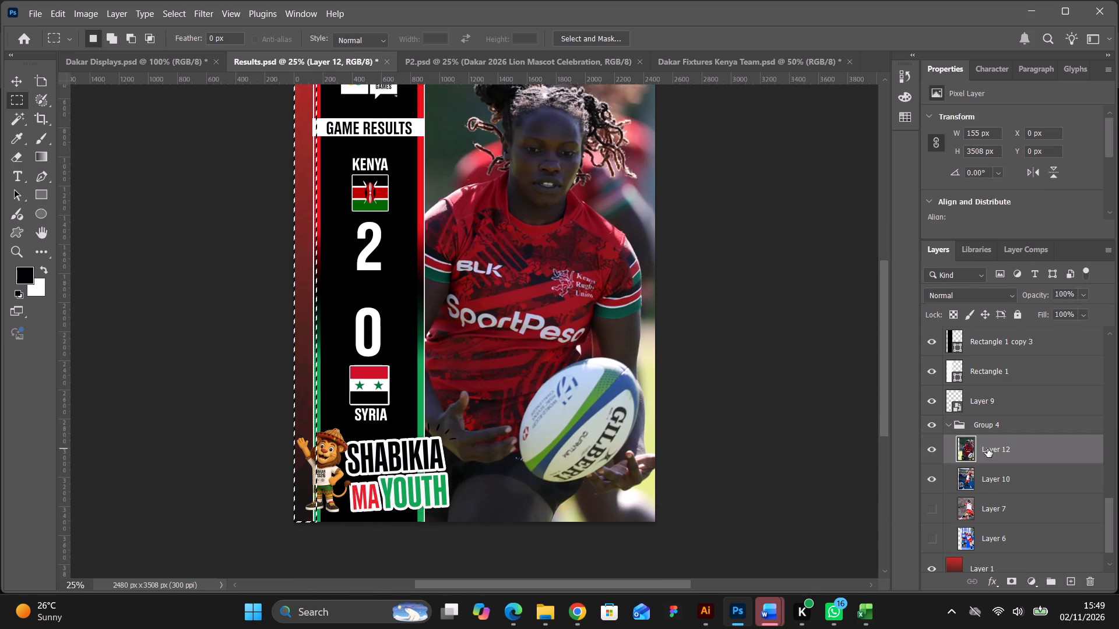
key(ctrl+d)
scroll(728, 270, up, 3)
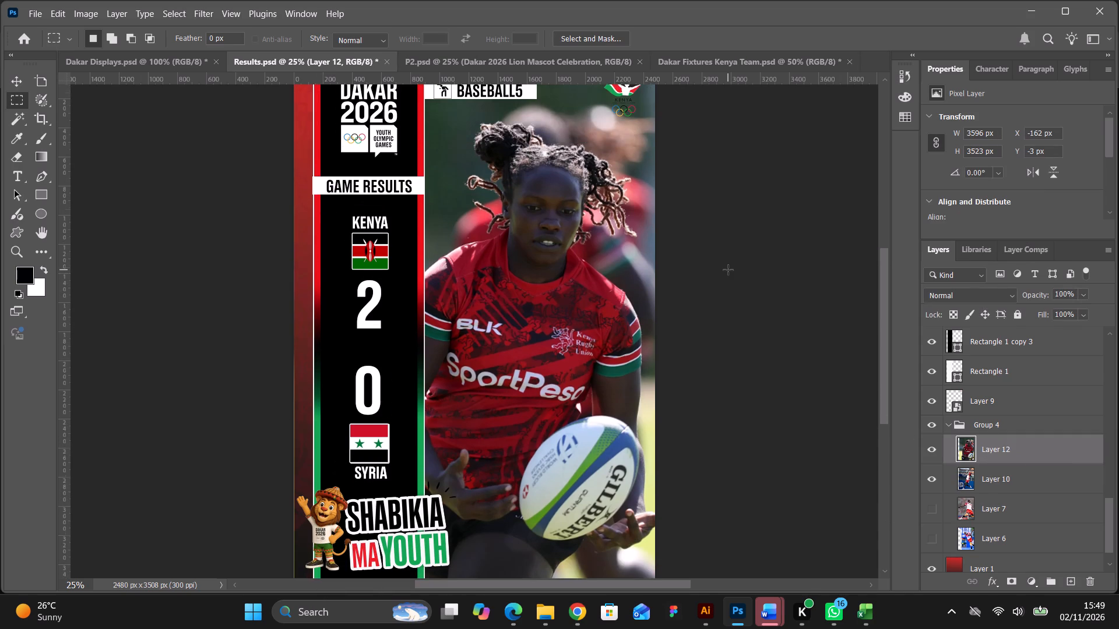
scroll(728, 270, up, 8)
scroll(728, 270, down, 4)
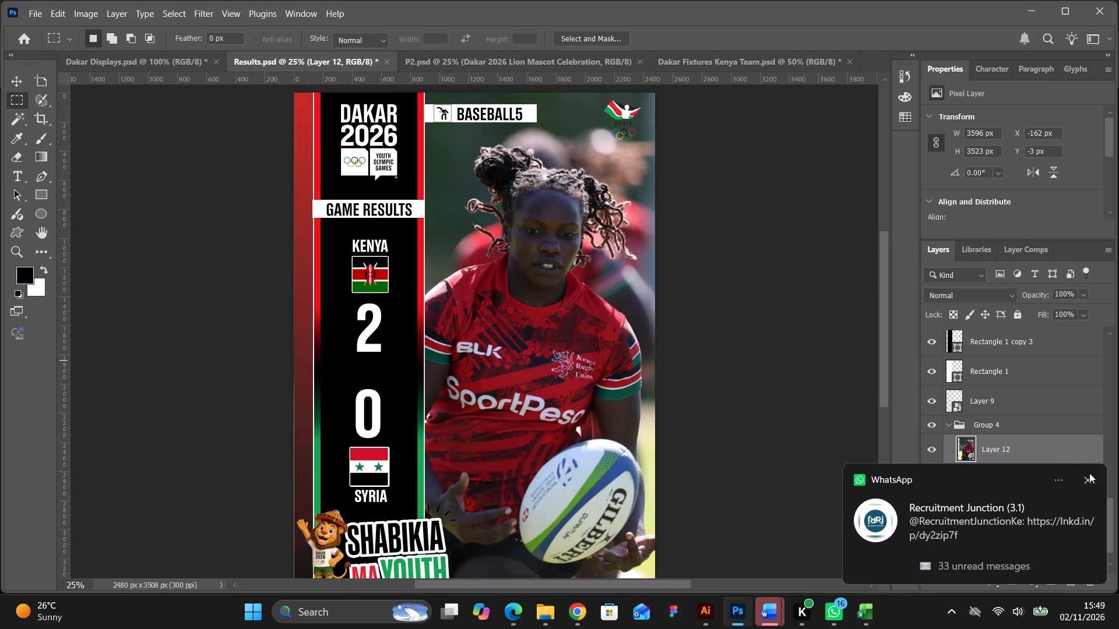
click(1091, 478)
Replace the BASEBALL5 heading text beside the results column with "rugby".
scroll(591, 174, up, 4)
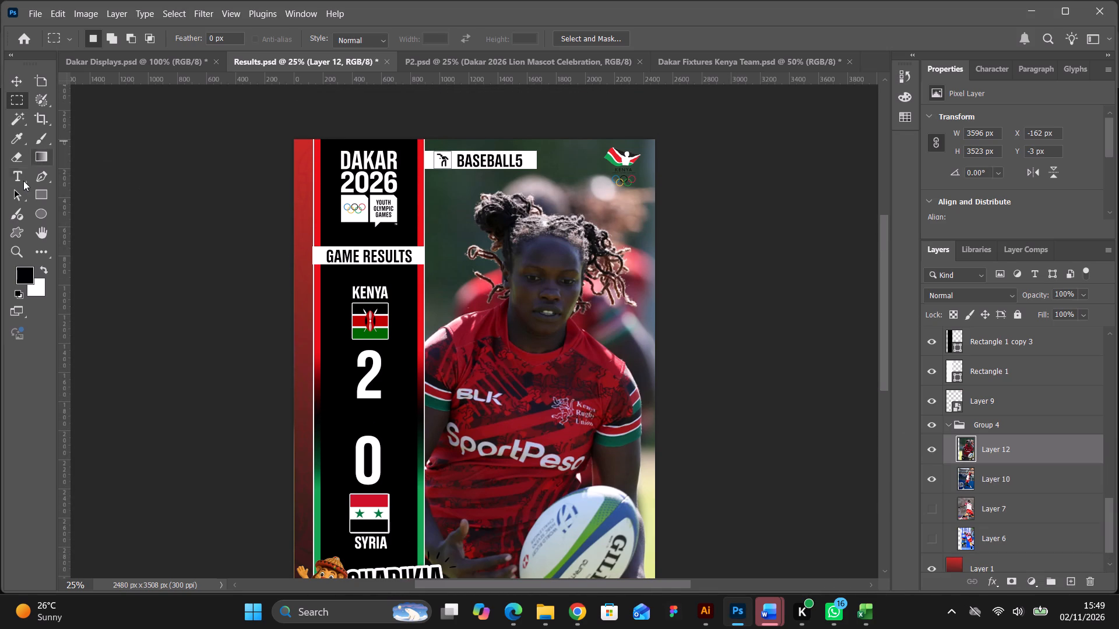
click(22, 180)
drag(459, 158, 495, 161)
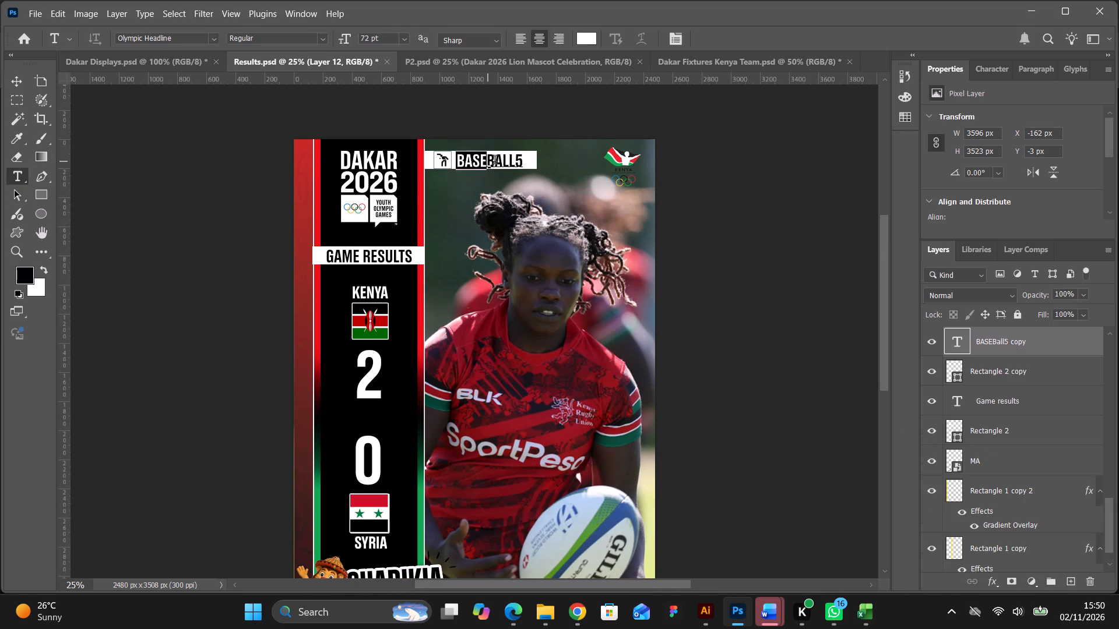
drag(495, 161, 527, 161)
text(rg)
key(b)
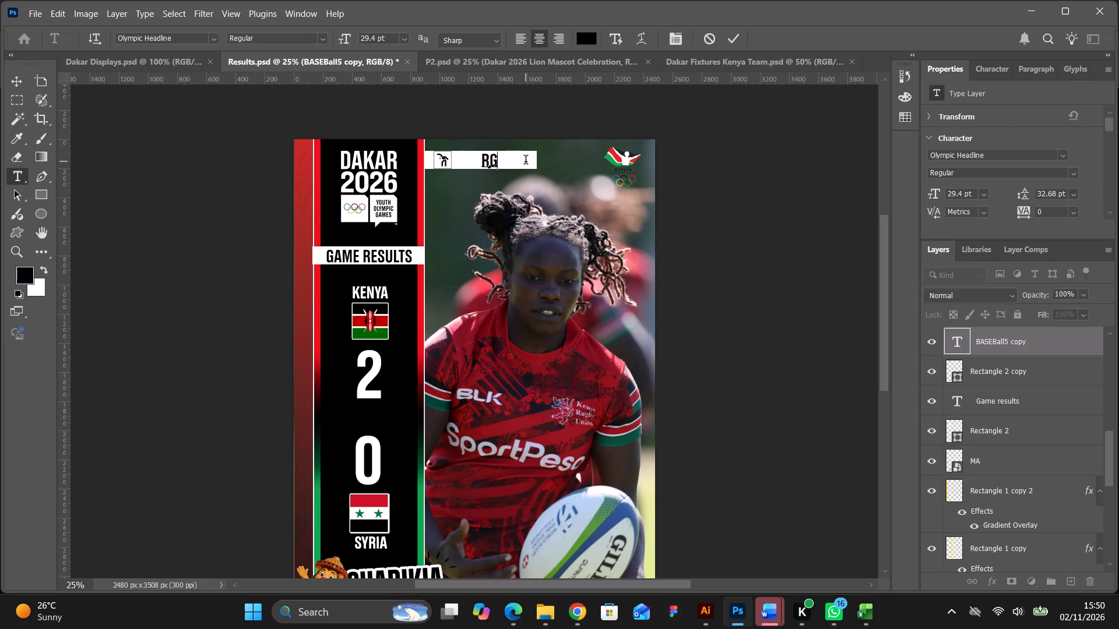
key(BackSpace)
key(BackSpace)
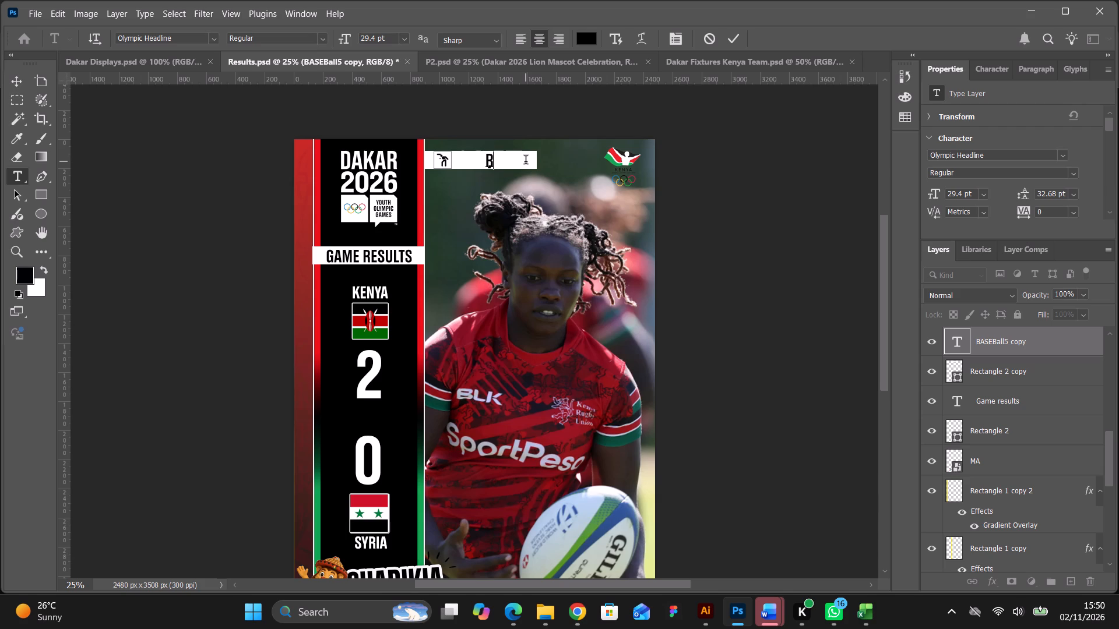
key(u)
text(by)
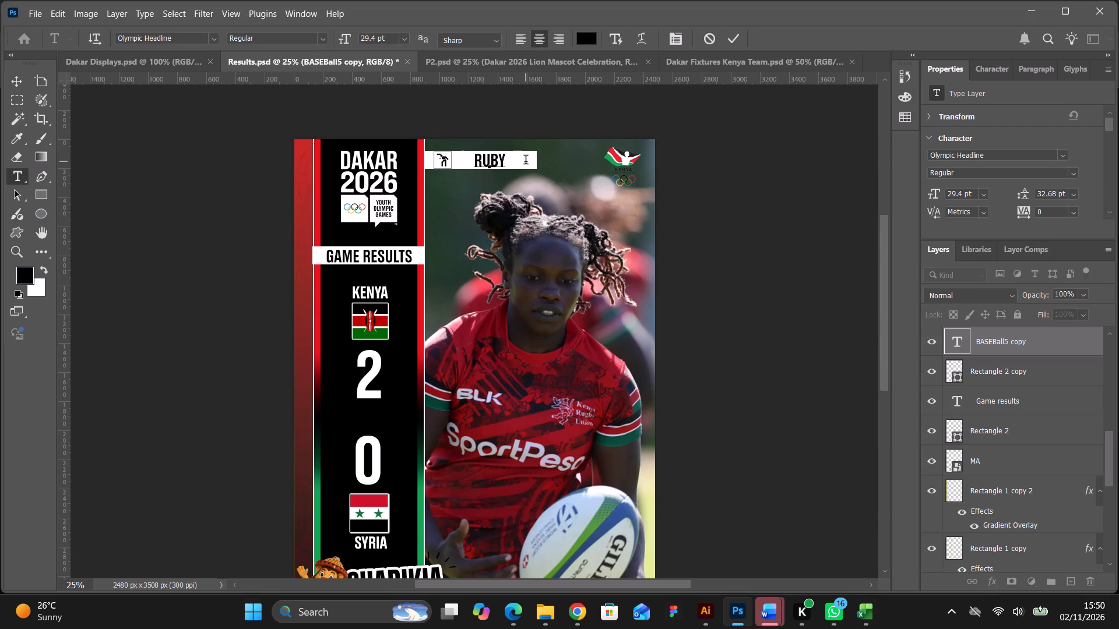
key(Left)
key(Left)
key(g)
Add "women" before the word rugby in the sport heading and commit the text.
key(Right)
key(Left)
key(Left)
key(Left)
key(Left)
text(women)
key(space)
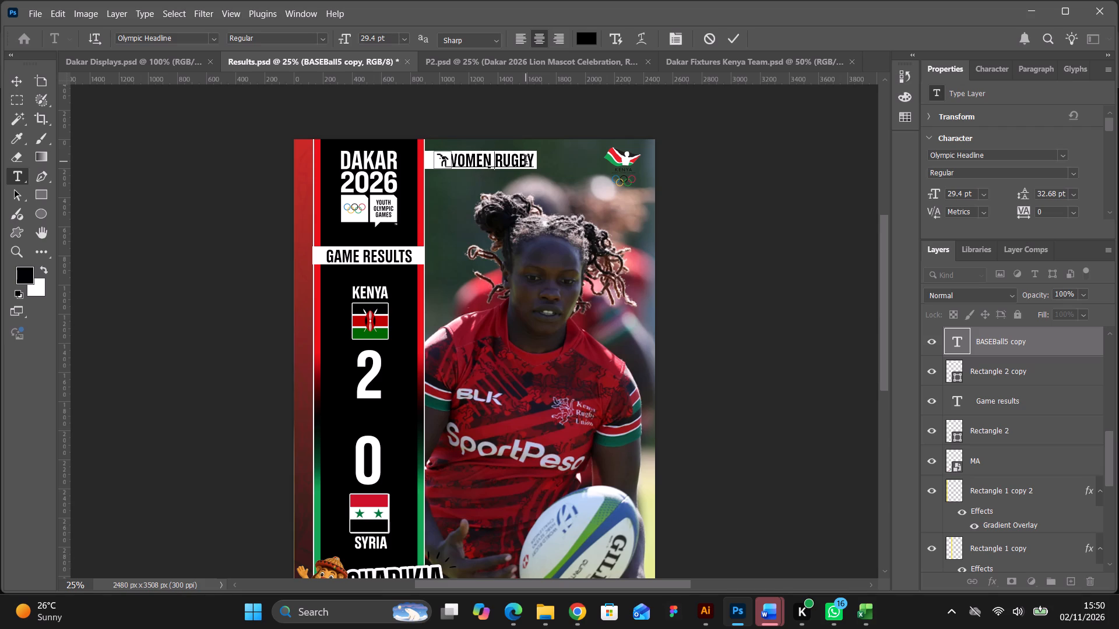
click(733, 40)
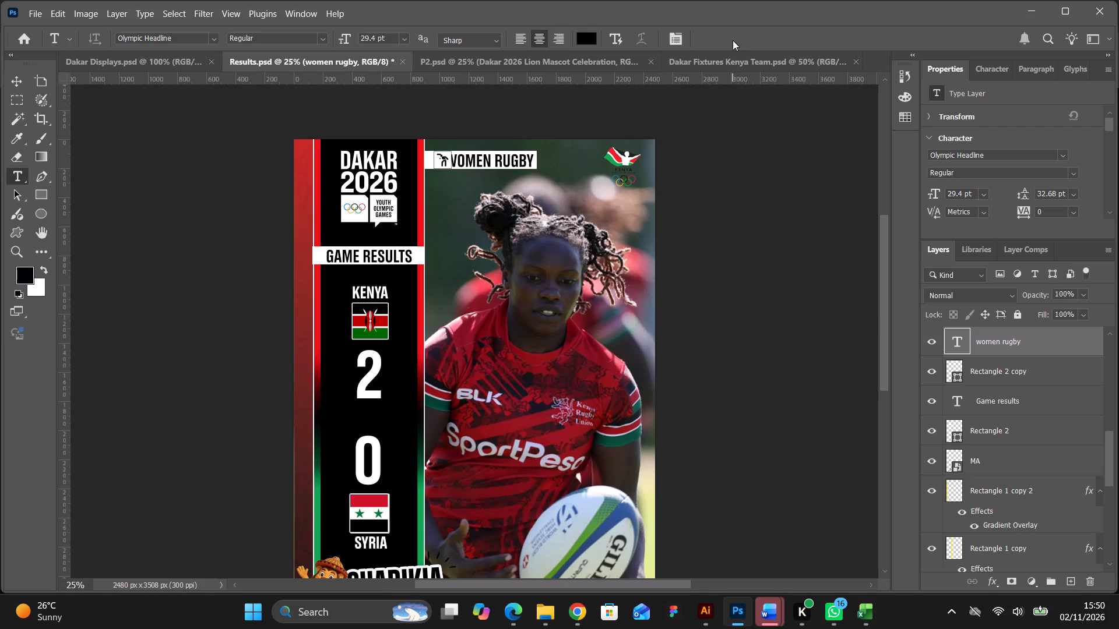
Set the women rugby heading's font size to 24 pt so it clears the sport pictogram.
key(ctrl+equal)
key(ctrl+equal)
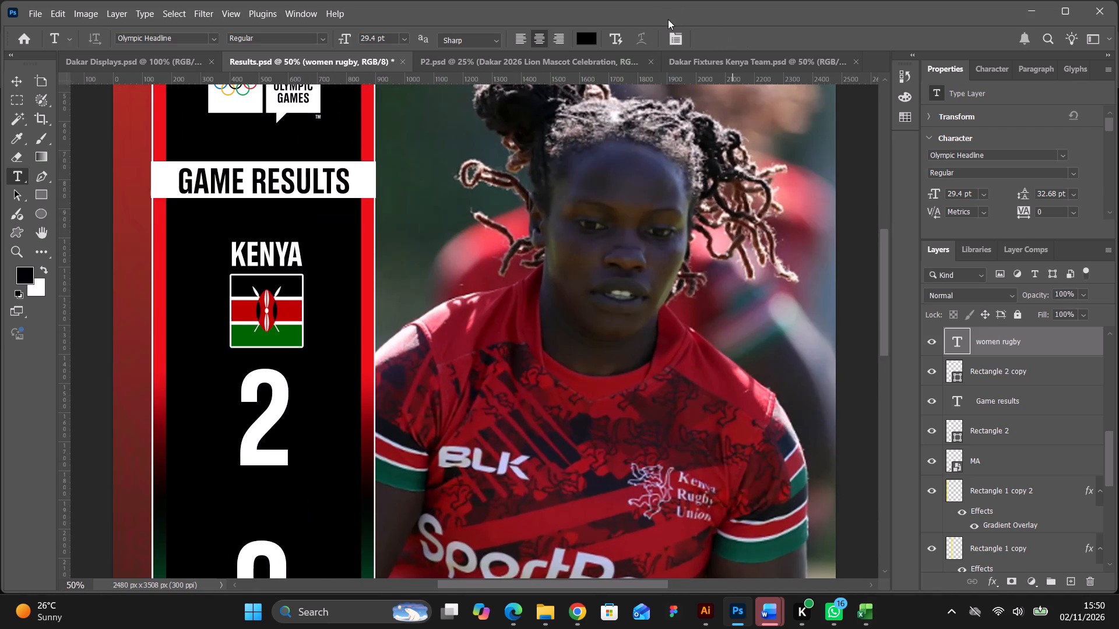
scroll(674, 19, up, 20)
scroll(674, 19, up, 5)
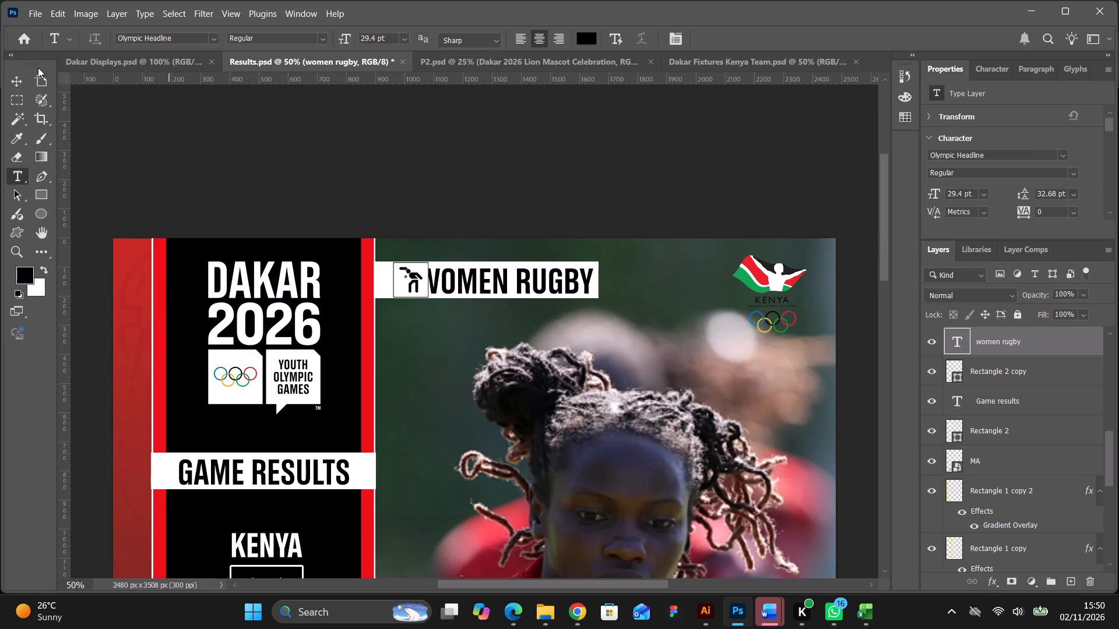
click(24, 80)
click(422, 192)
click(415, 278)
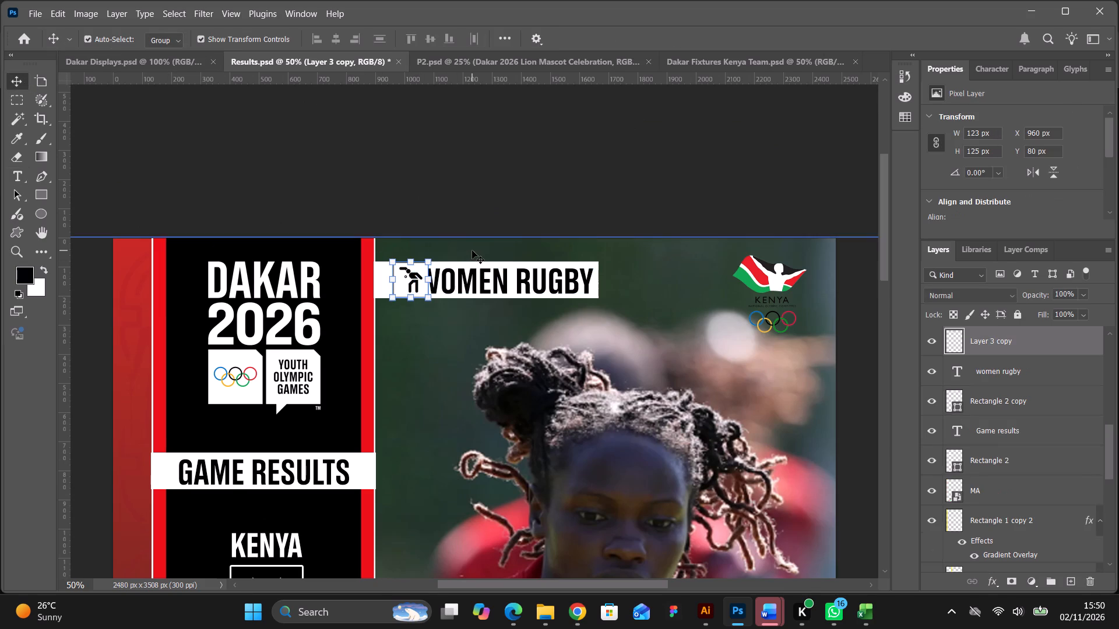
click(511, 282)
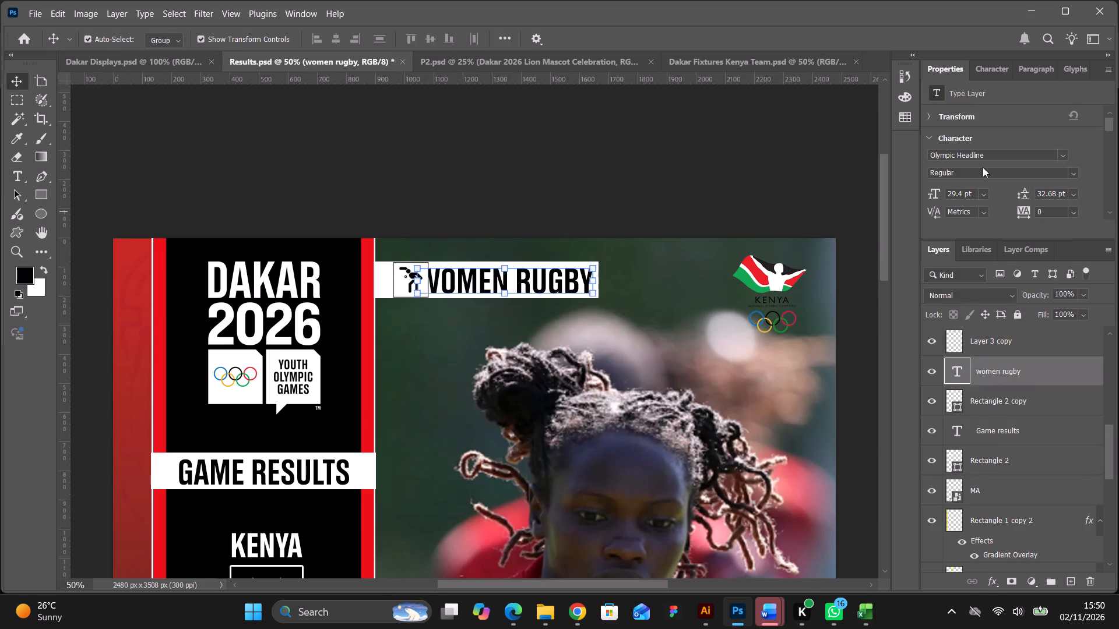
drag(964, 195, 930, 196)
key(2)
key(4)
key(Return)
click(663, 156)
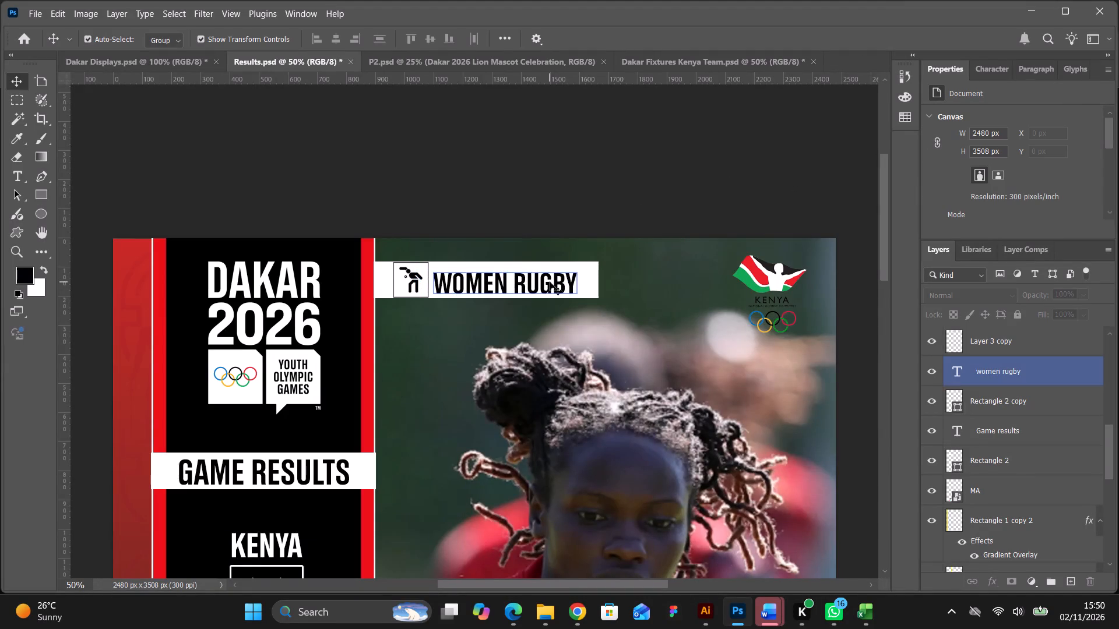
Reposition the women rugby text centrally in the white bar beside the sport pictogram.
drag(550, 282, 558, 280)
key(Down)
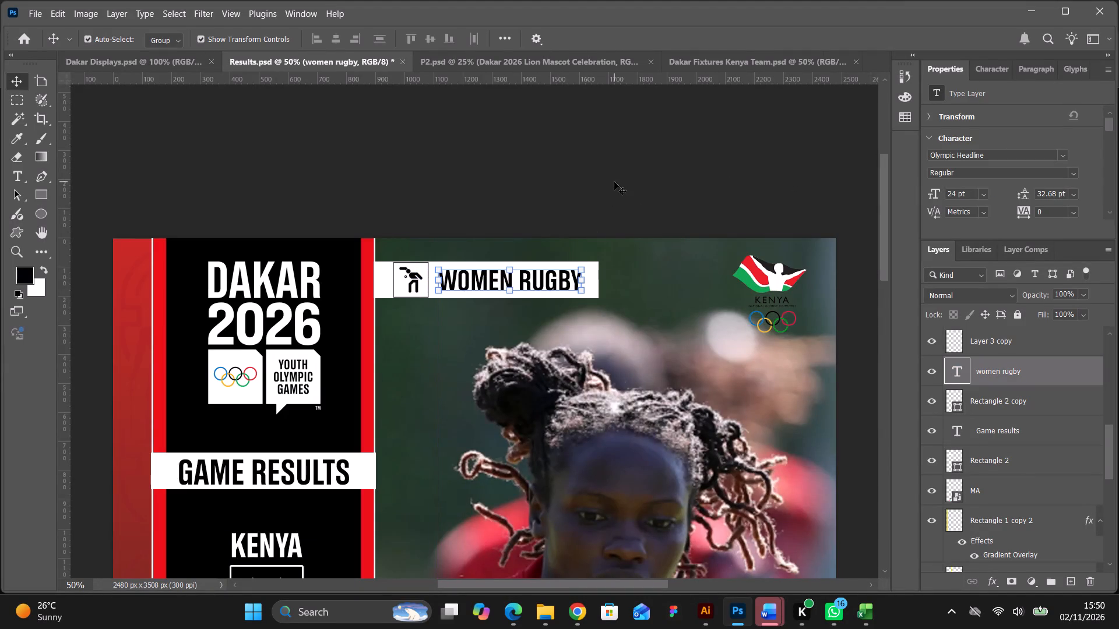
key(Down)
click(614, 182)
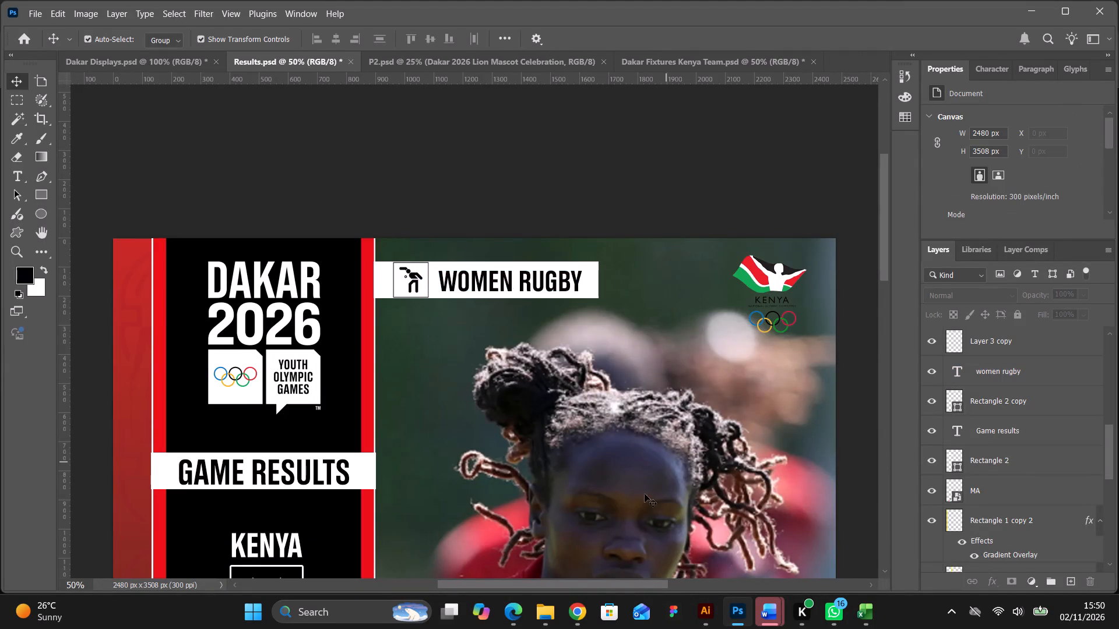
Switch to Chrome and look through the open Dakar 2026 pages for the Rugby Sevens pictogram.
click(579, 606)
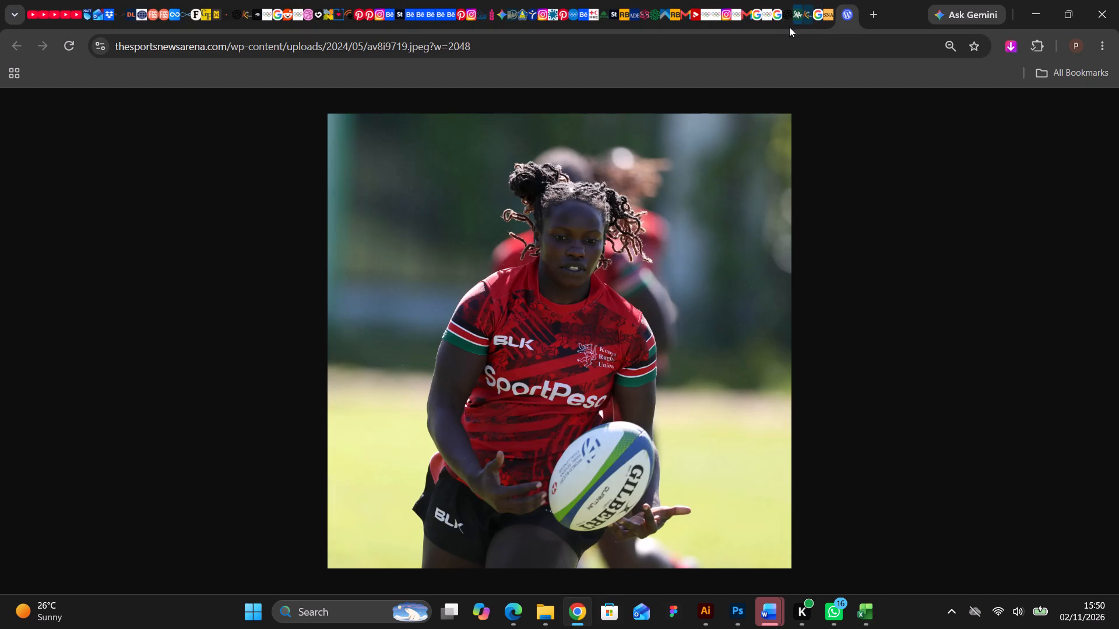
click(768, 19)
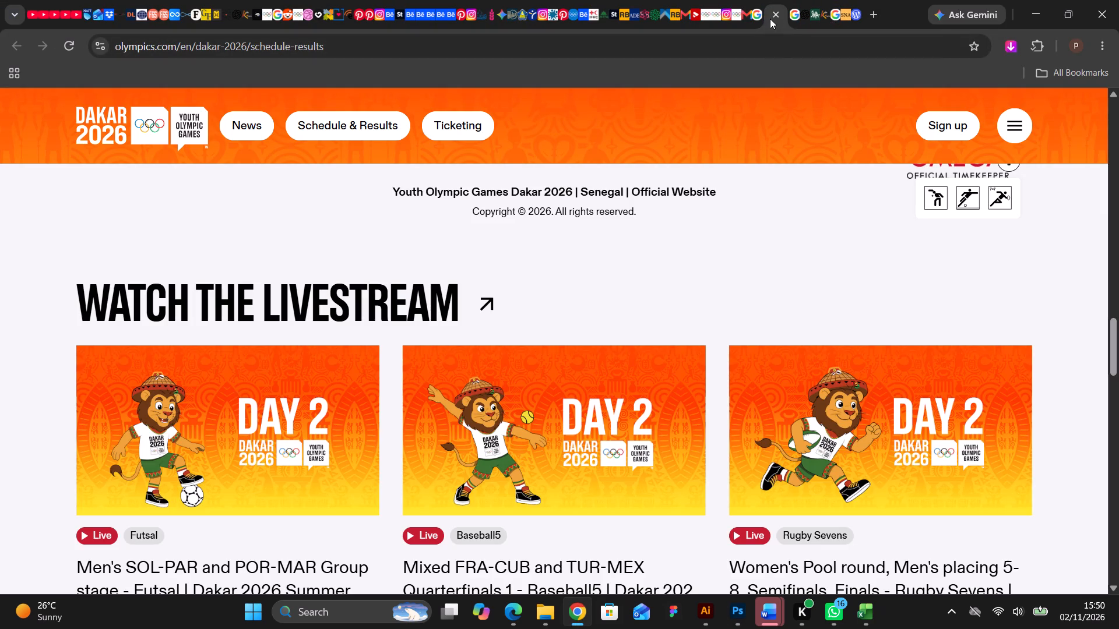
click(770, 34)
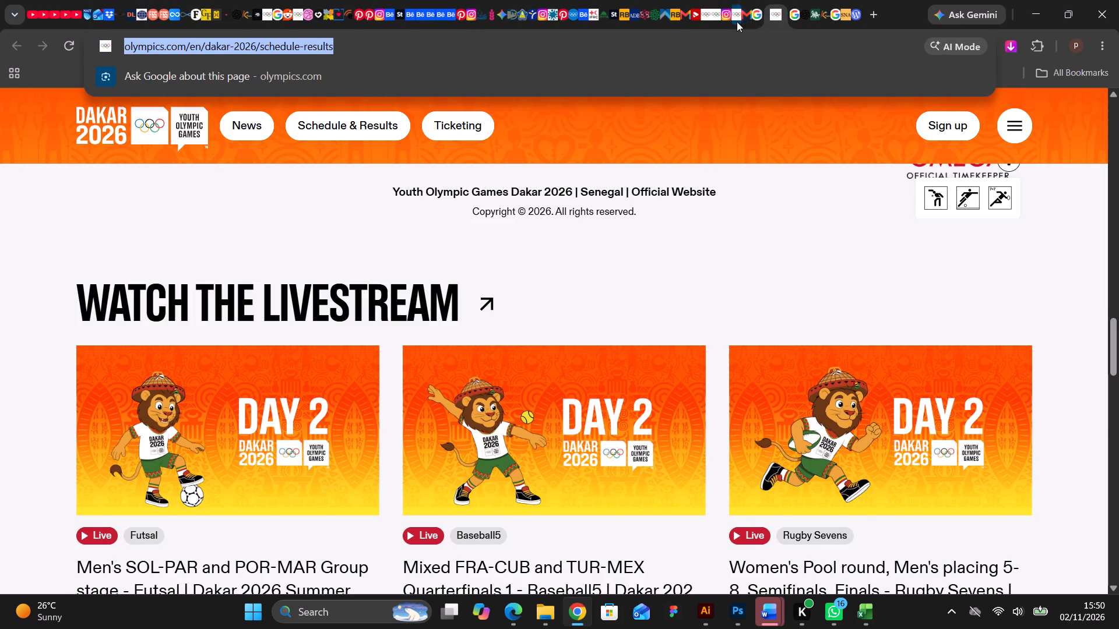
click(737, 22)
scroll(653, 242, down, 5)
scroll(653, 235, up, 8)
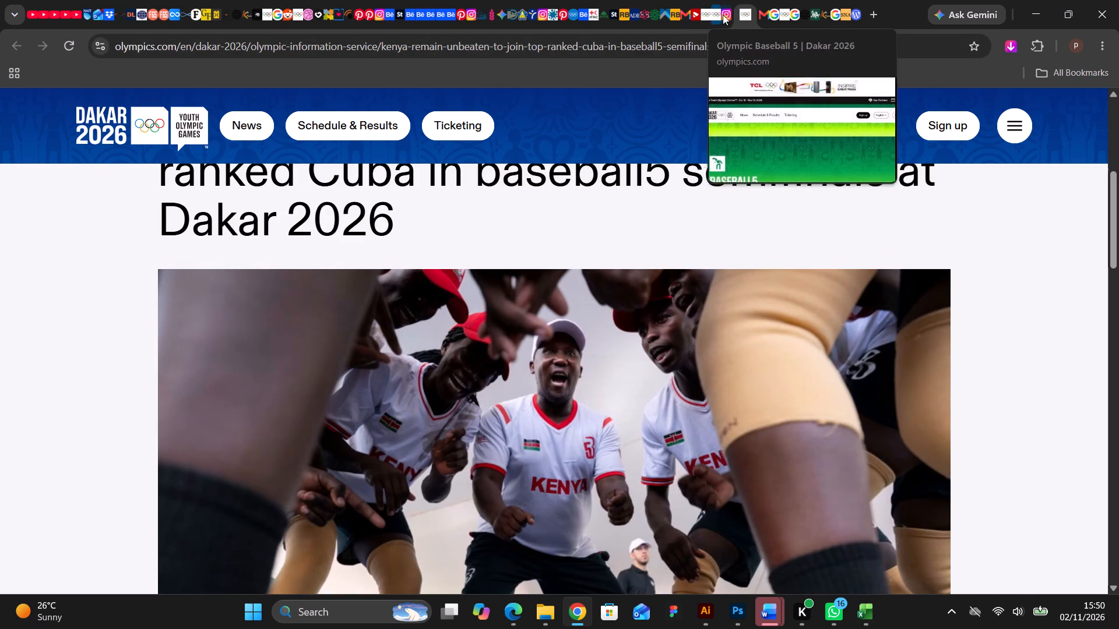
click(707, 14)
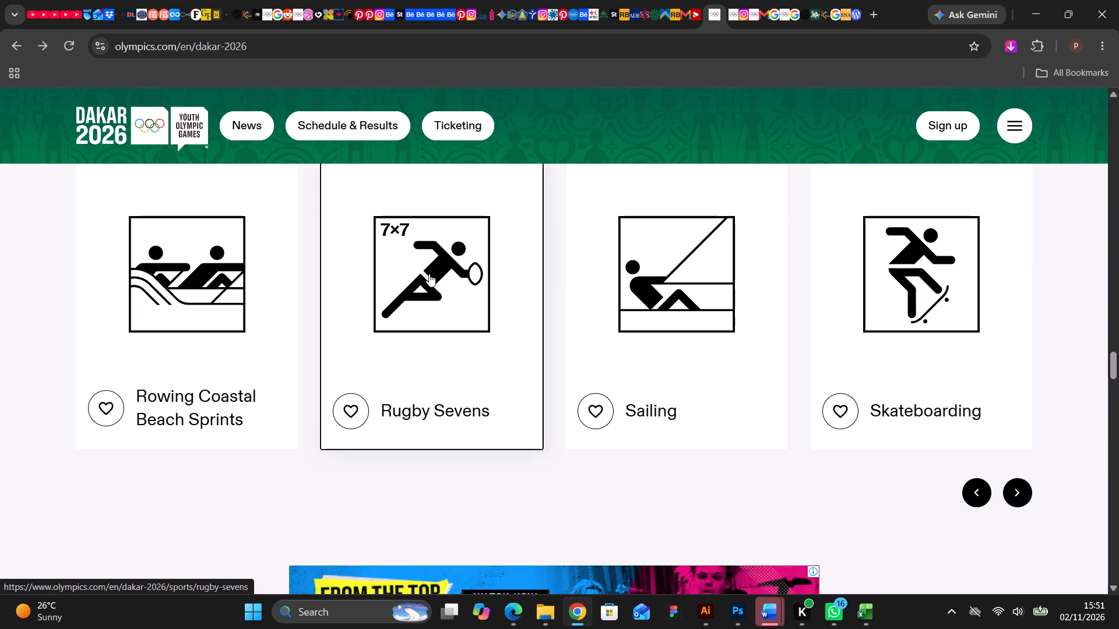
Back in Photoshop, copy the rugby pictogram from the Dakar Fixtures Kenya Team document into the Results document.
click(738, 612)
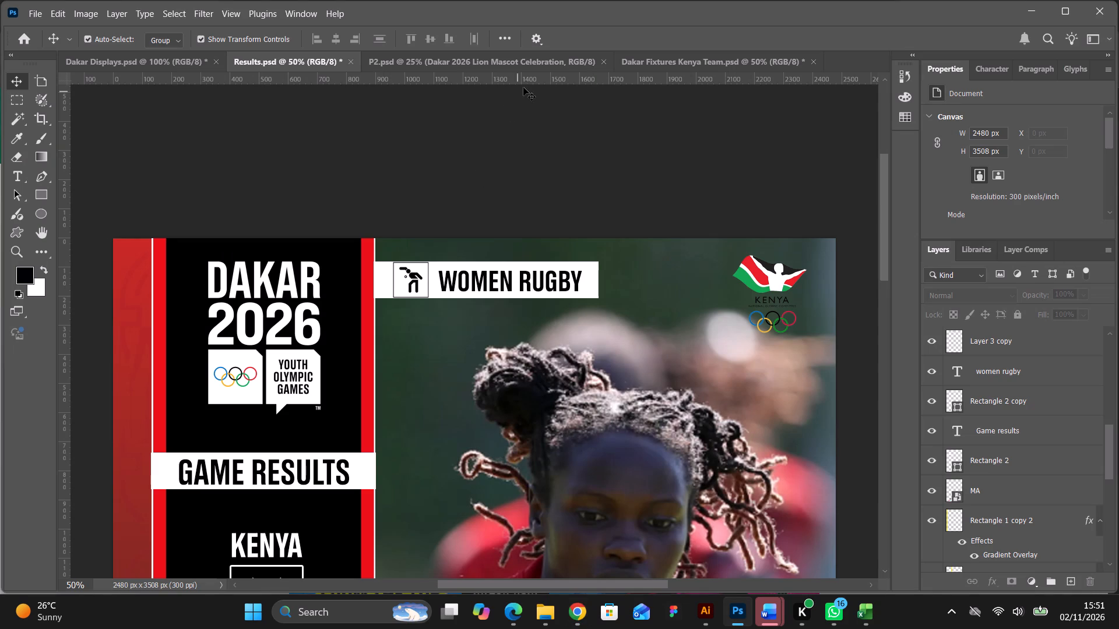
click(652, 65)
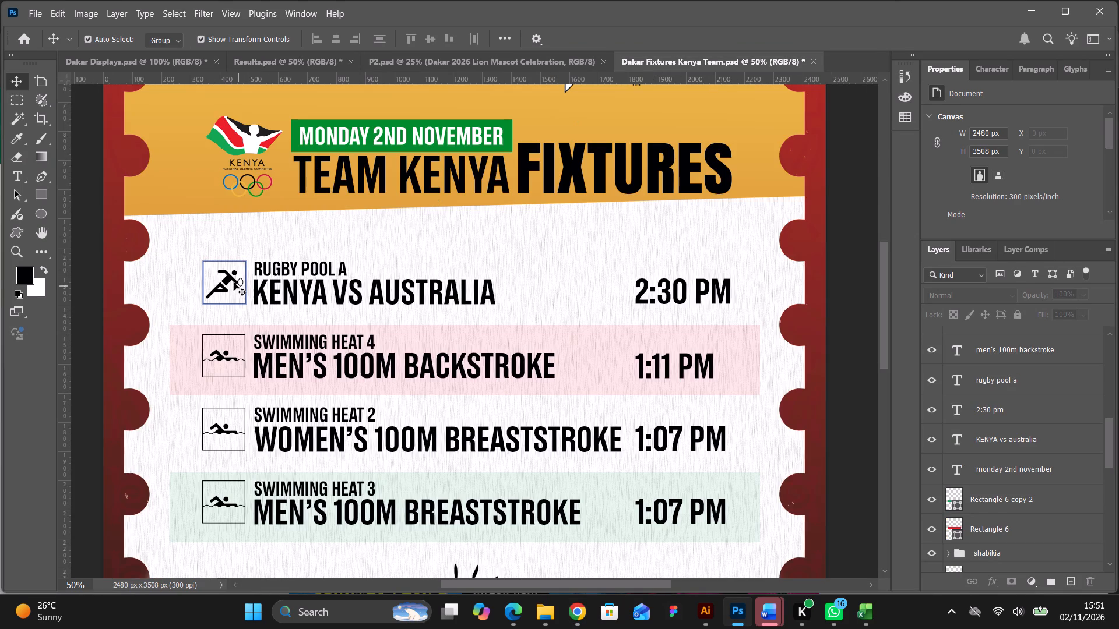
drag(230, 280, 409, 94)
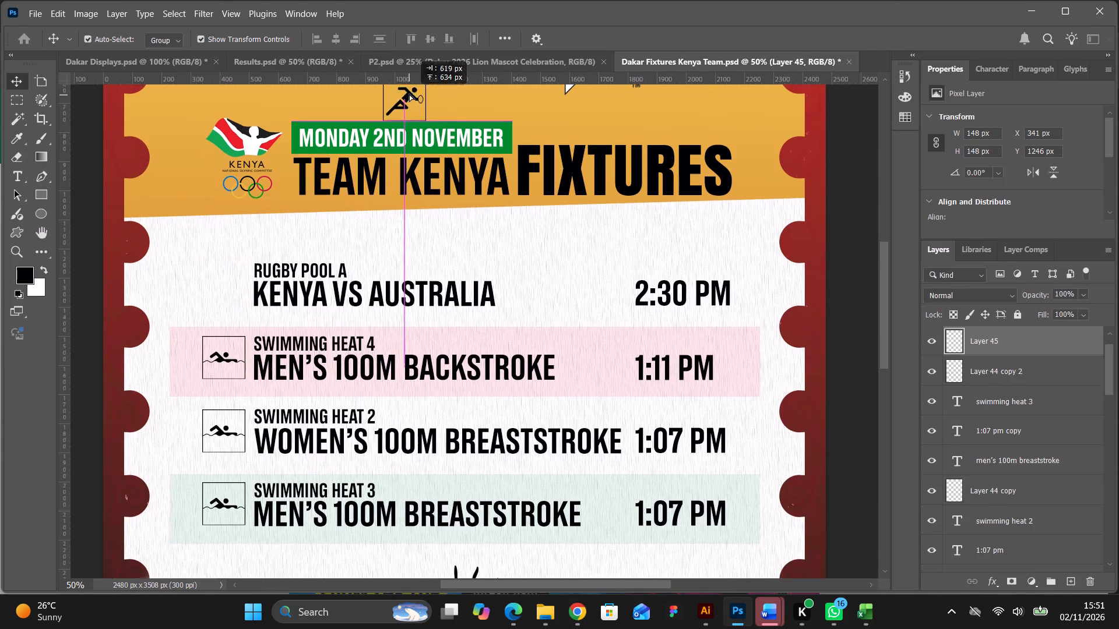
drag(409, 94, 294, 65)
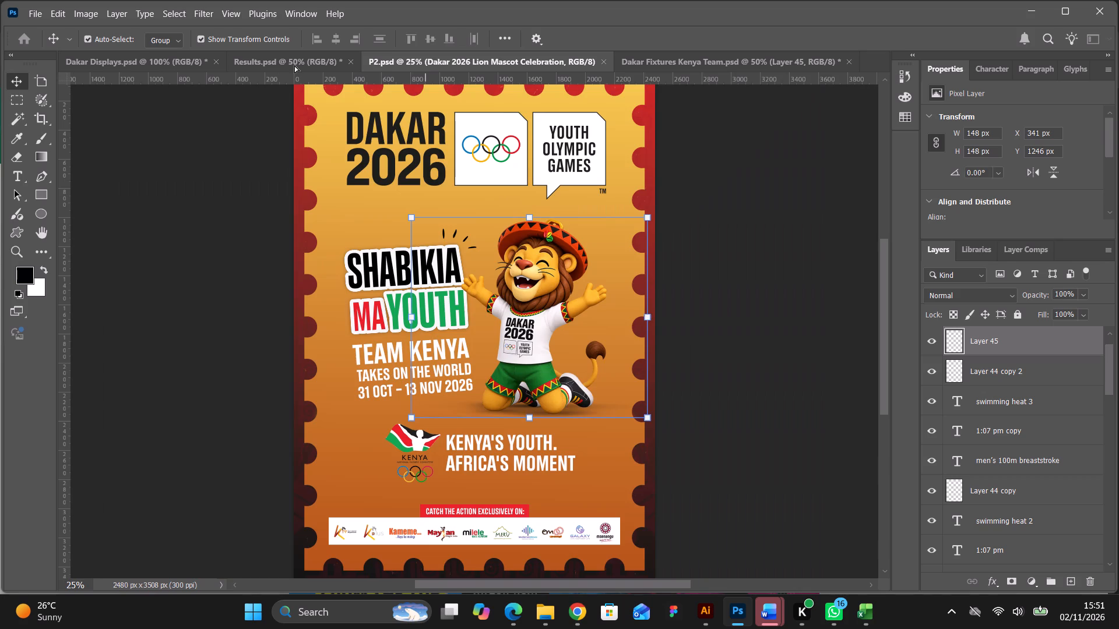
drag(294, 65, 237, 273)
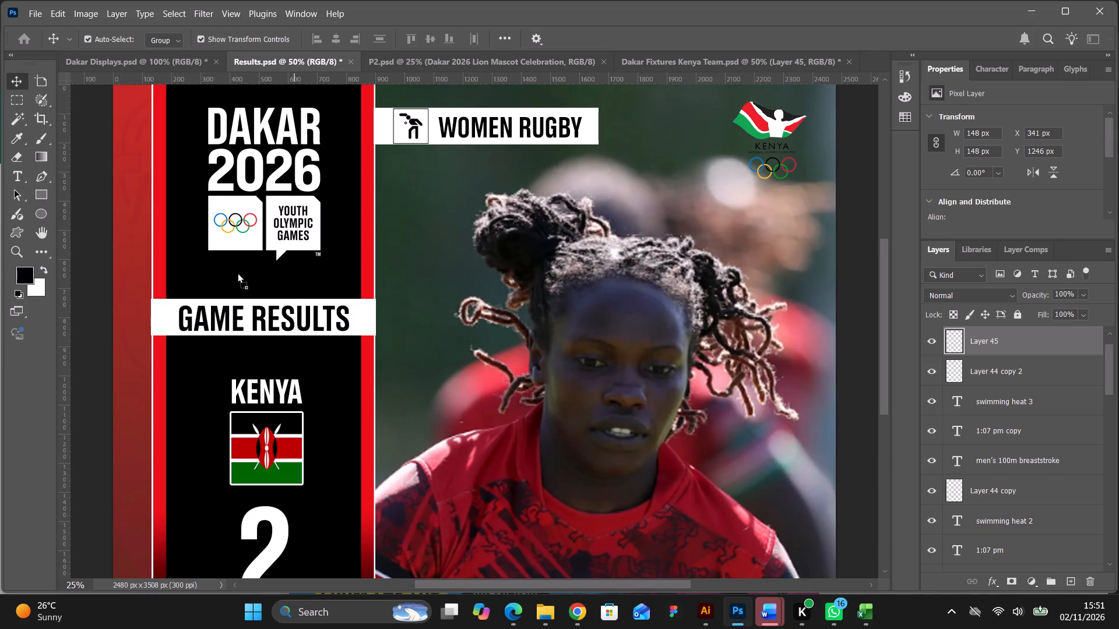
drag(237, 273, 317, 243)
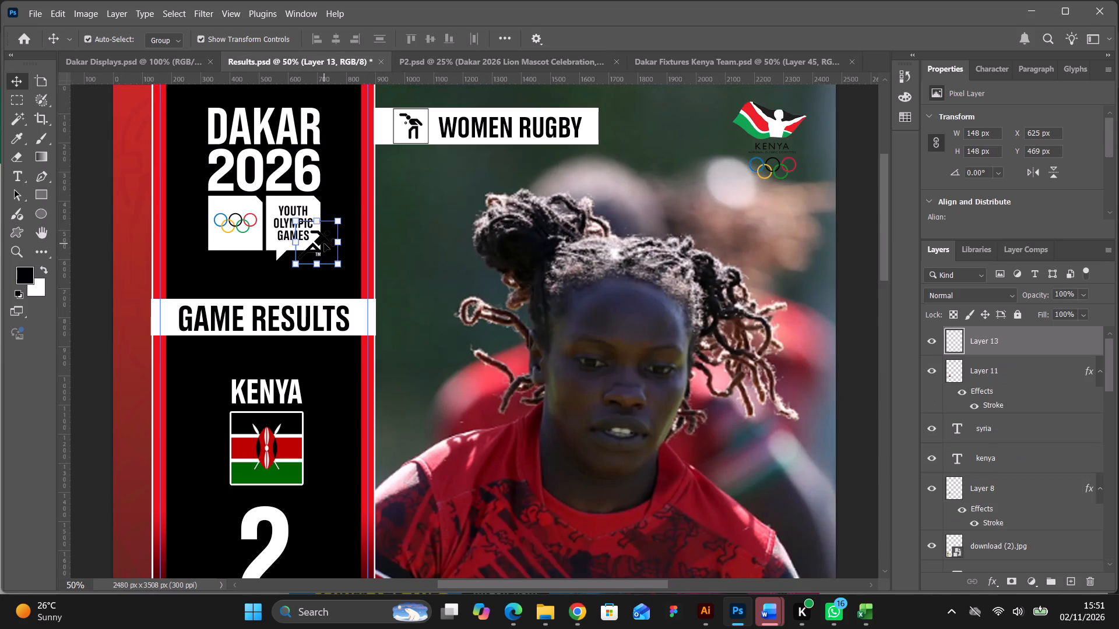
Place the rugby pictogram at the start of the white heading bar, scale it to 75%, and nudge it down slightly.
drag(322, 241, 397, 127)
drag(414, 153, 407, 145)
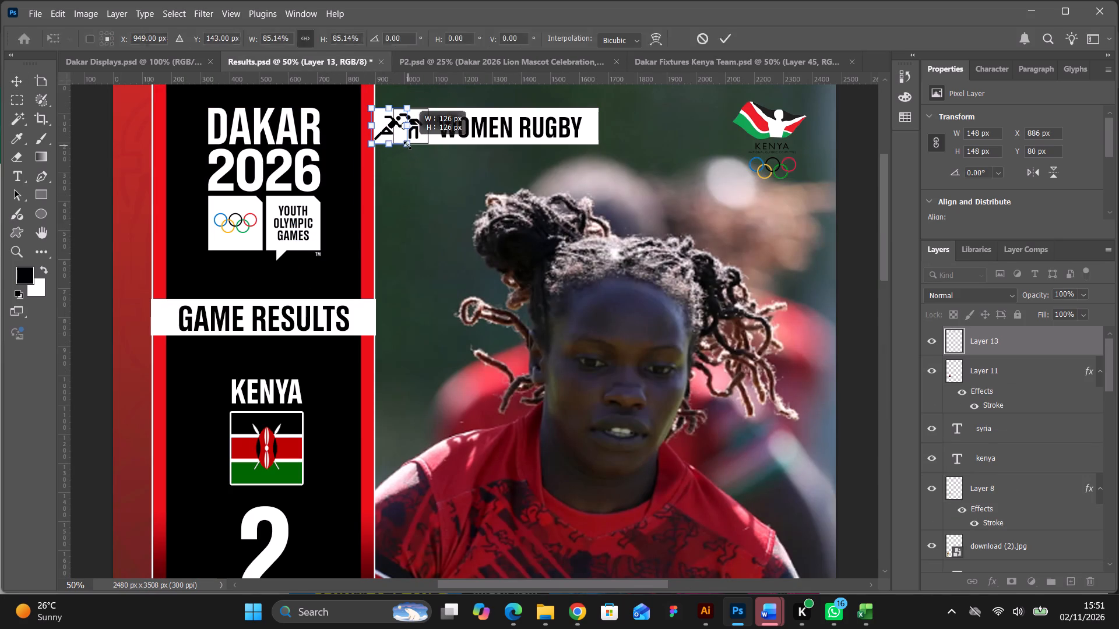
drag(407, 145, 403, 142)
click(731, 34)
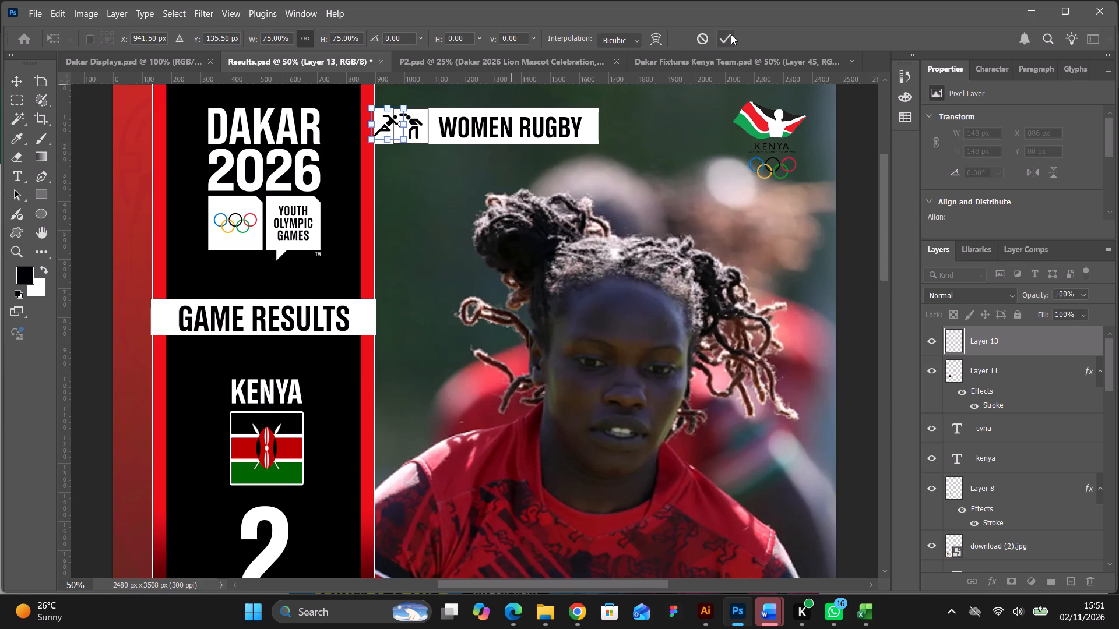
key(Down)
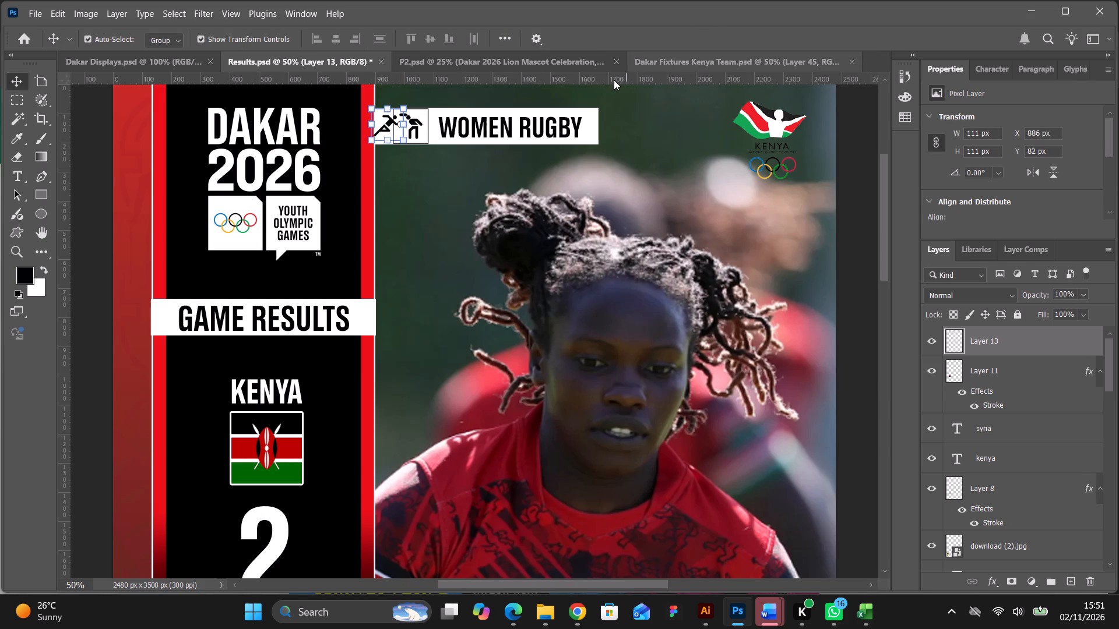
key(Down)
key(Down)
click(663, 109)
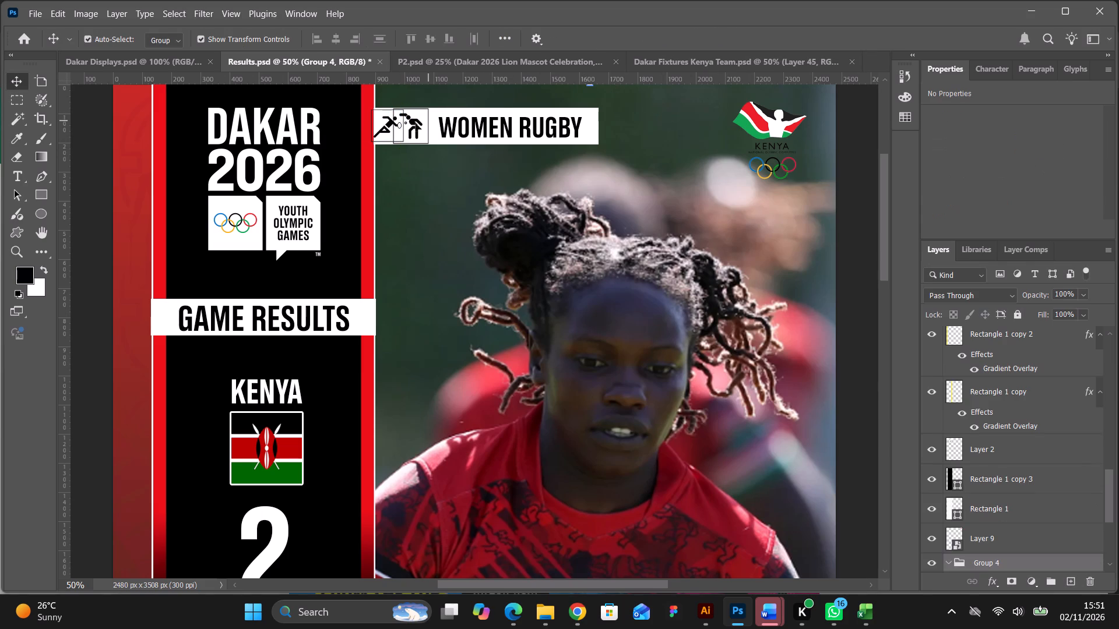
Delete the old baseball pictogram from the white heading bar.
click(418, 128)
key(BackSpace)
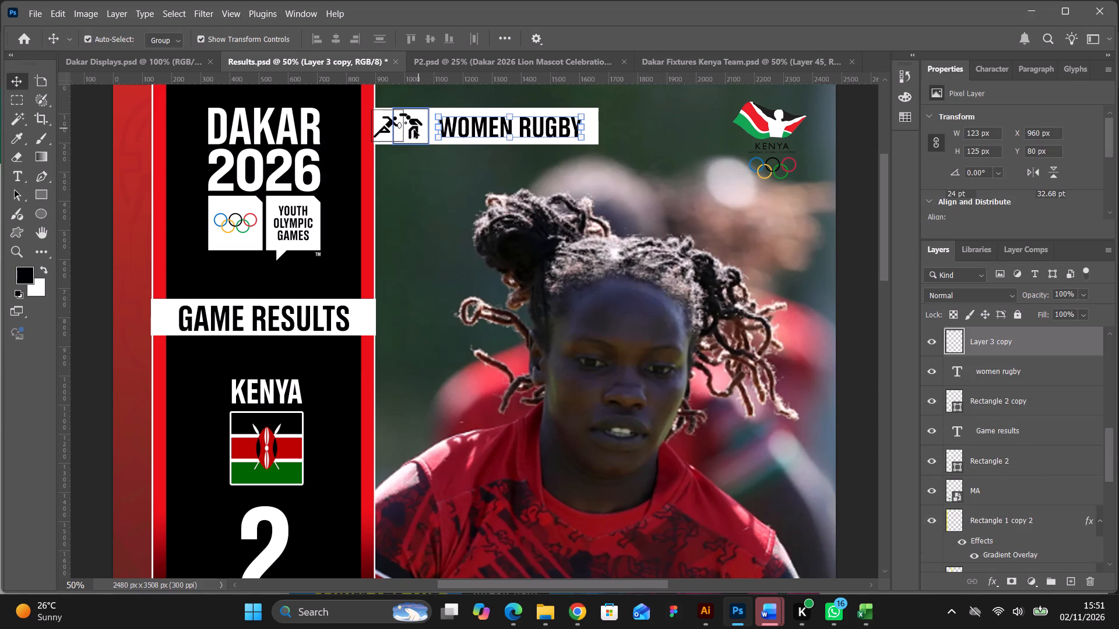
Position the rugby pictogram just before the WOMEN RUGBY text, vertically centred in the white bar.
click(390, 124)
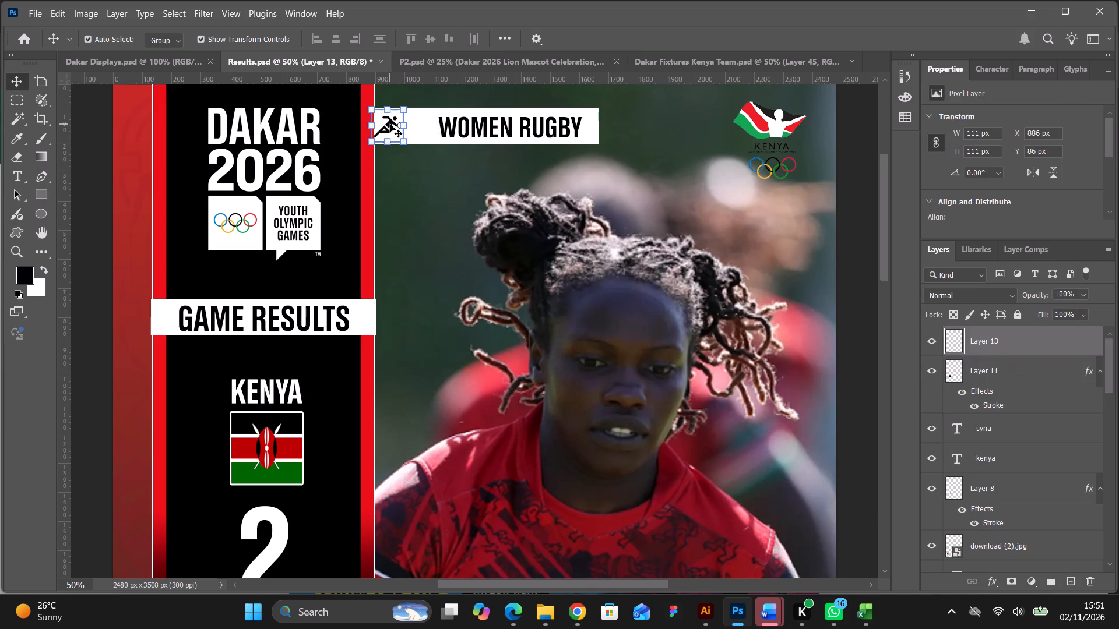
drag(390, 124, 414, 122)
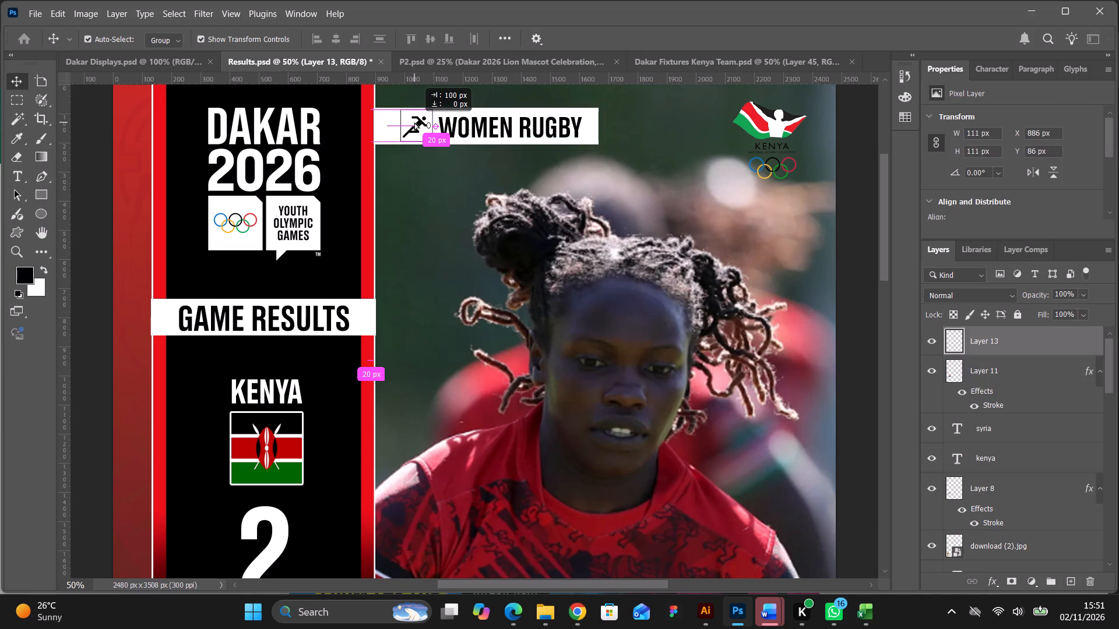
drag(414, 122, 414, 122)
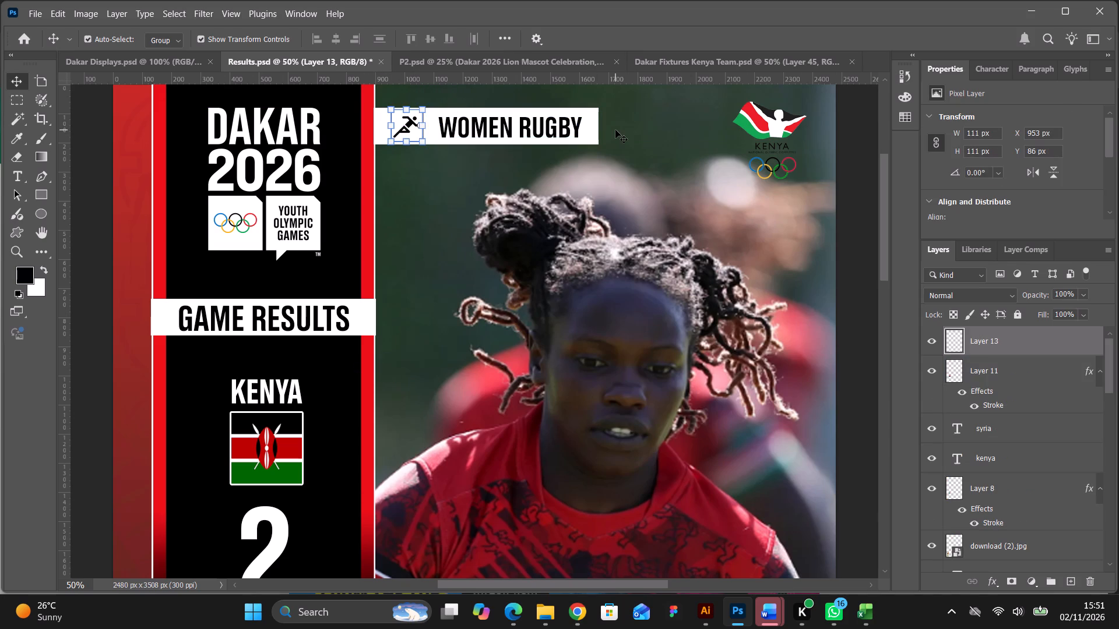
key(Down)
click(854, 176)
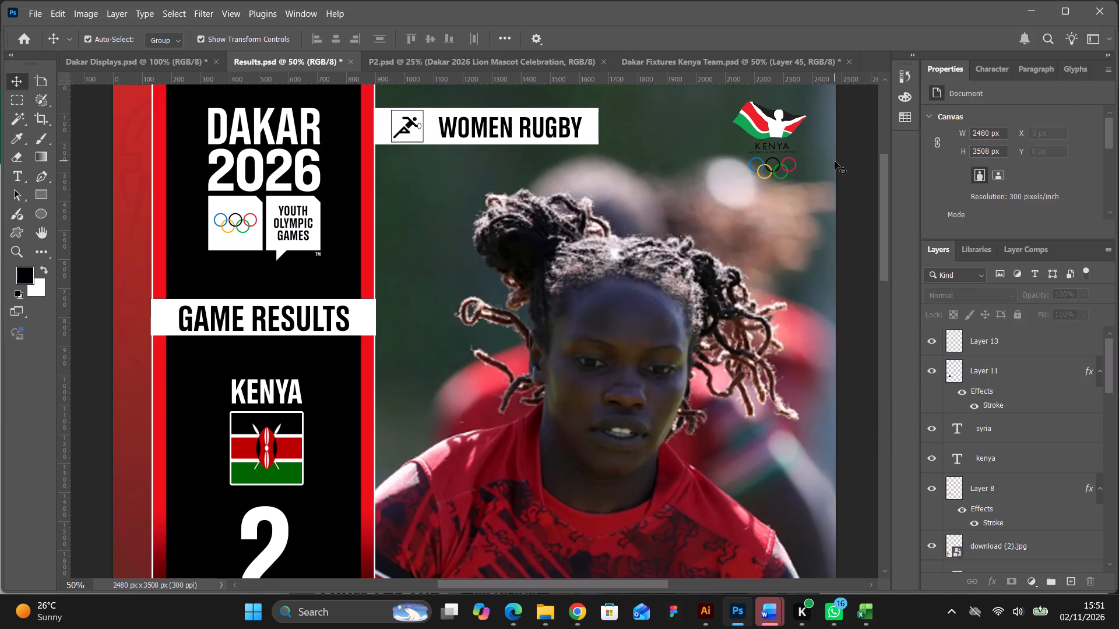
Check the score of the China versus Kenya women's rugby match in the search results open in Chrome.
key(ctrl+minus)
scroll(786, 161, down, 3)
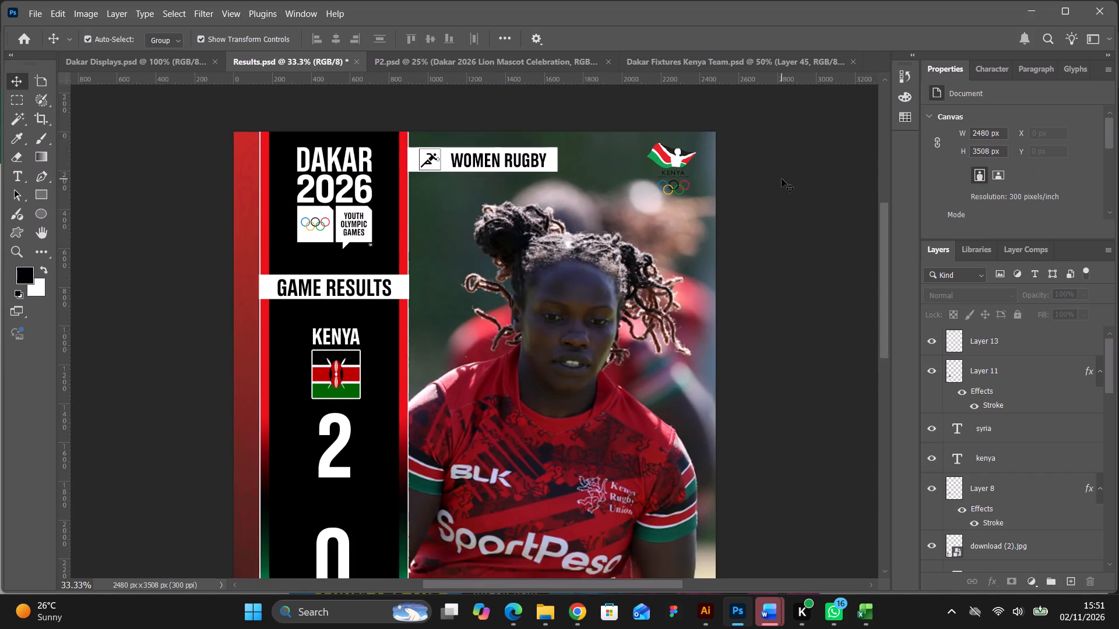
scroll(782, 179, down, 16)
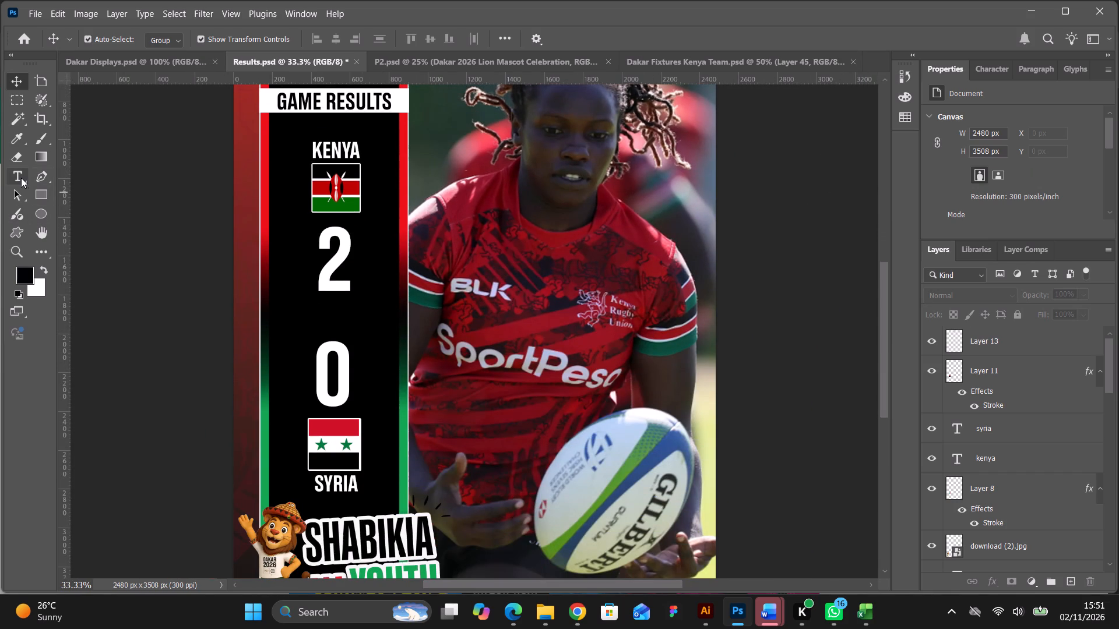
click(21, 178)
click(582, 605)
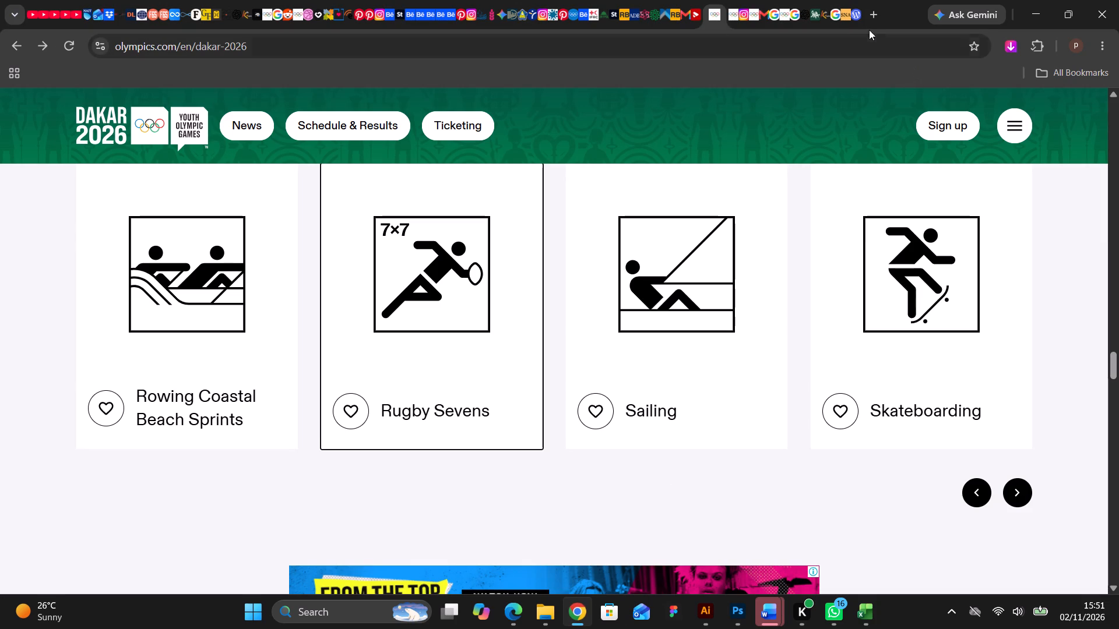
click(837, 17)
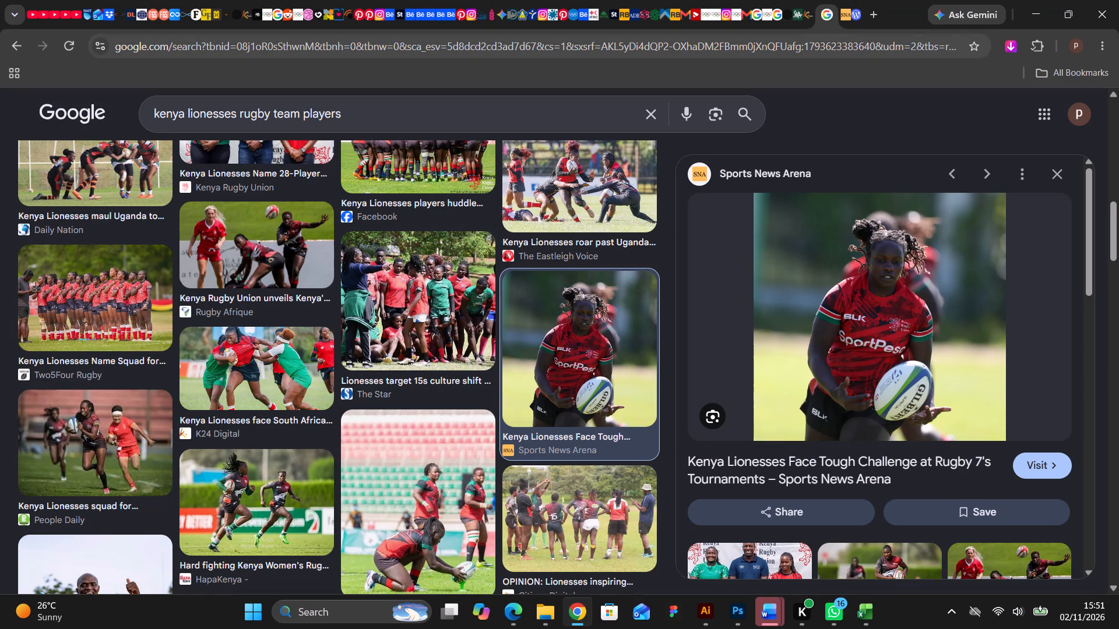
click(777, 17)
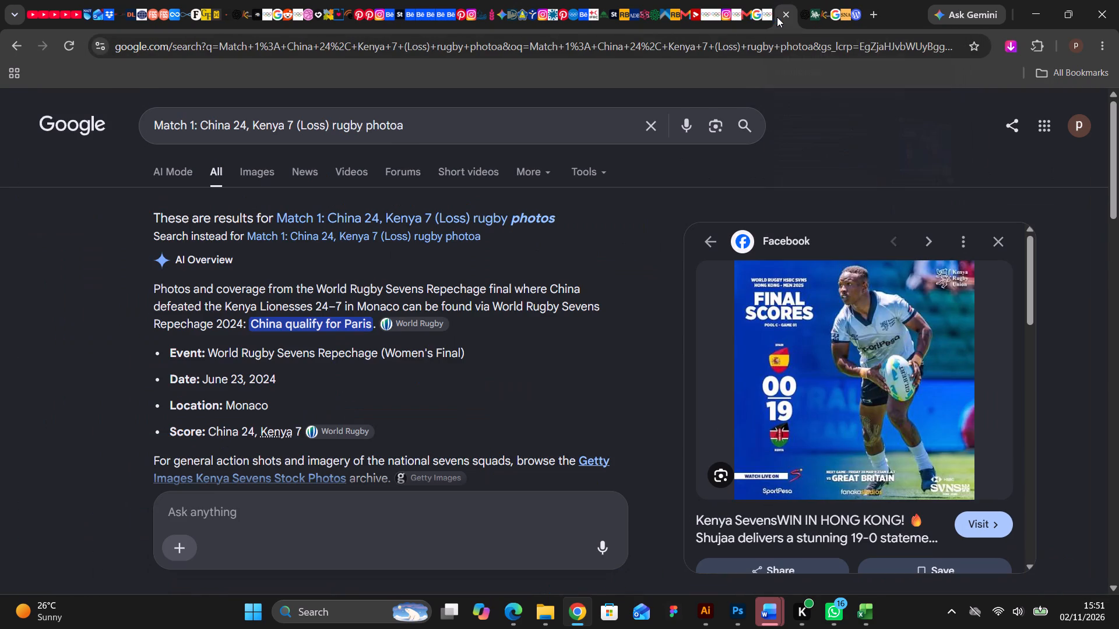
scroll(395, 327, down, 3)
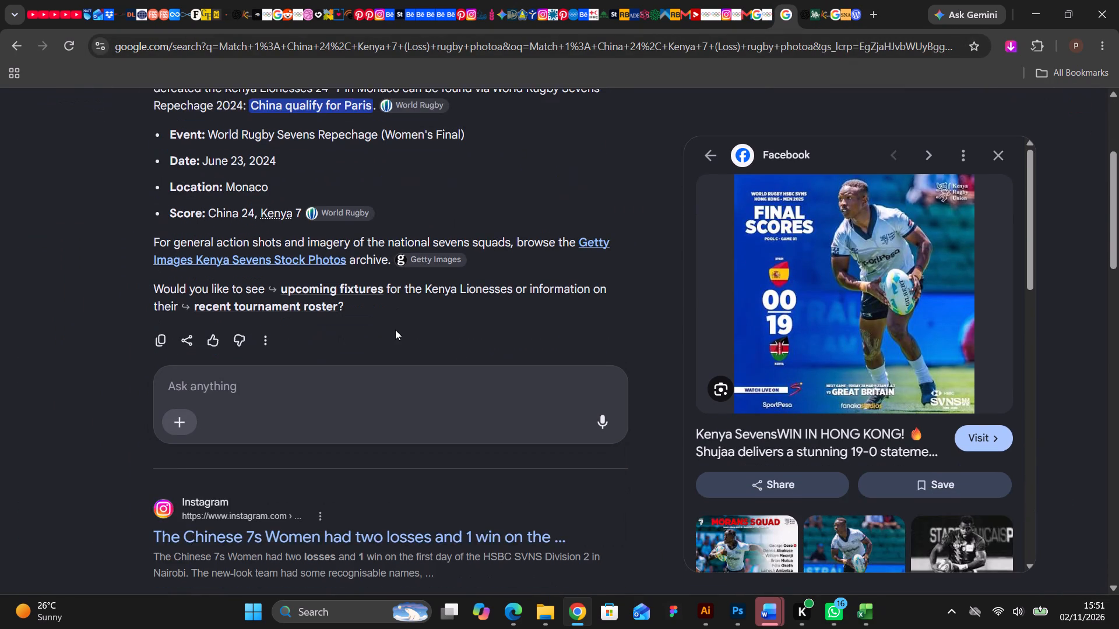
scroll(395, 330, down, 4)
scroll(395, 330, up, 8)
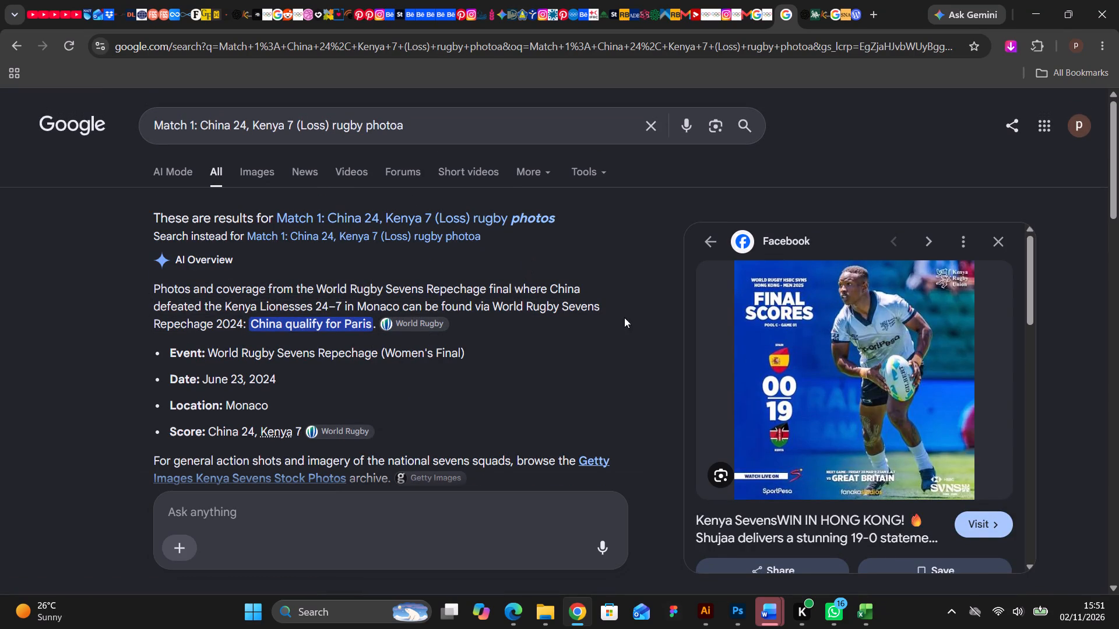
Back in Photoshop, replace the score under the Kenya flag with 24 and commit the text.
click(737, 610)
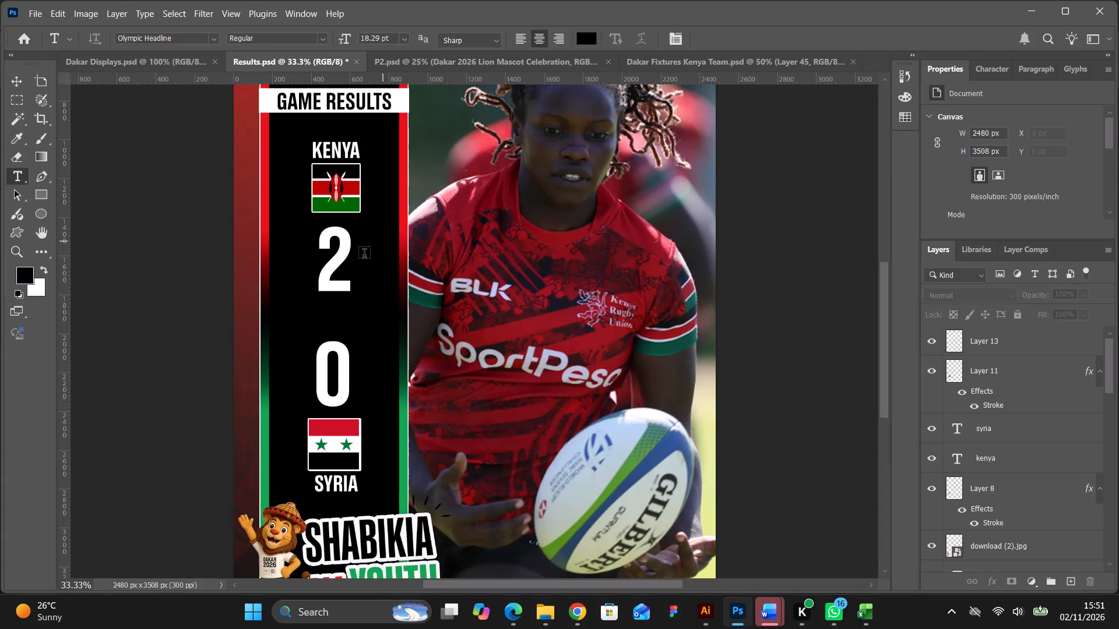
drag(342, 256, 318, 255)
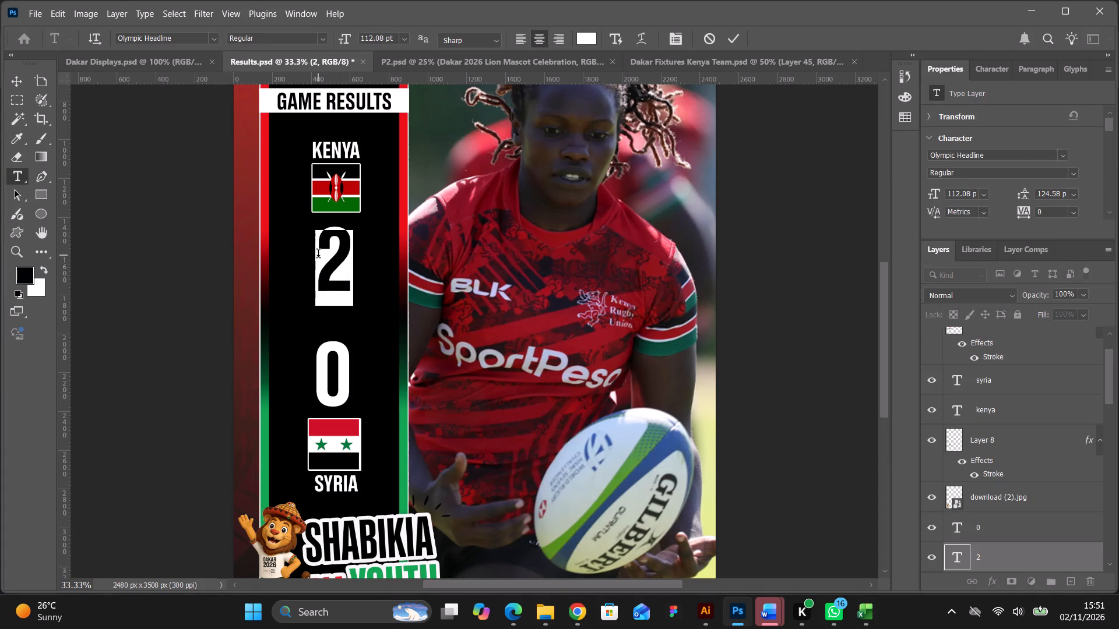
text(24)
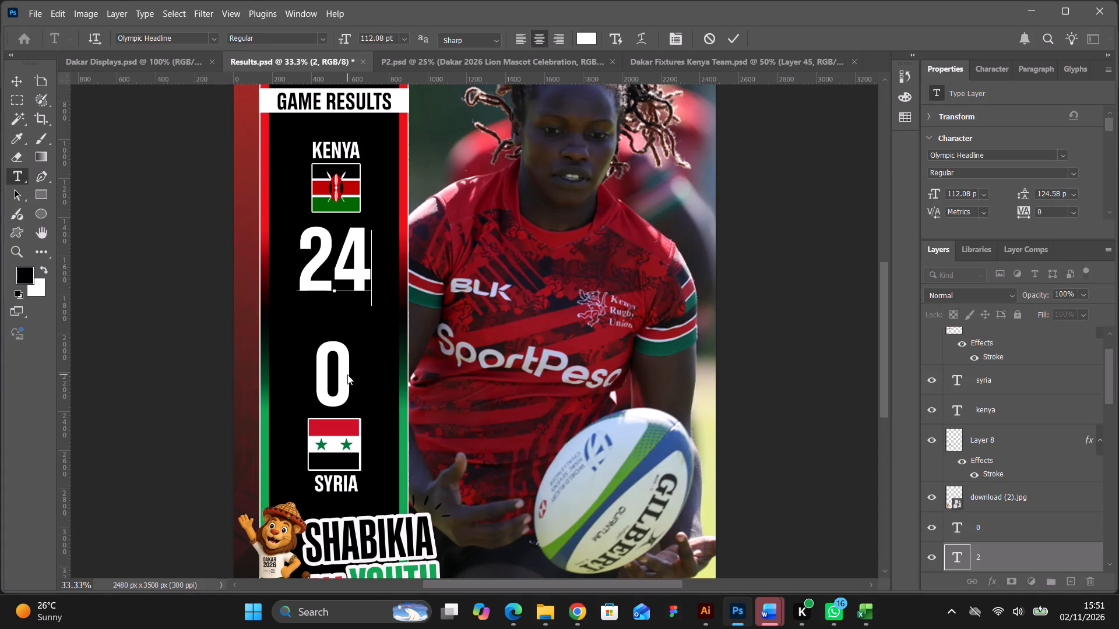
click(20, 82)
click(21, 186)
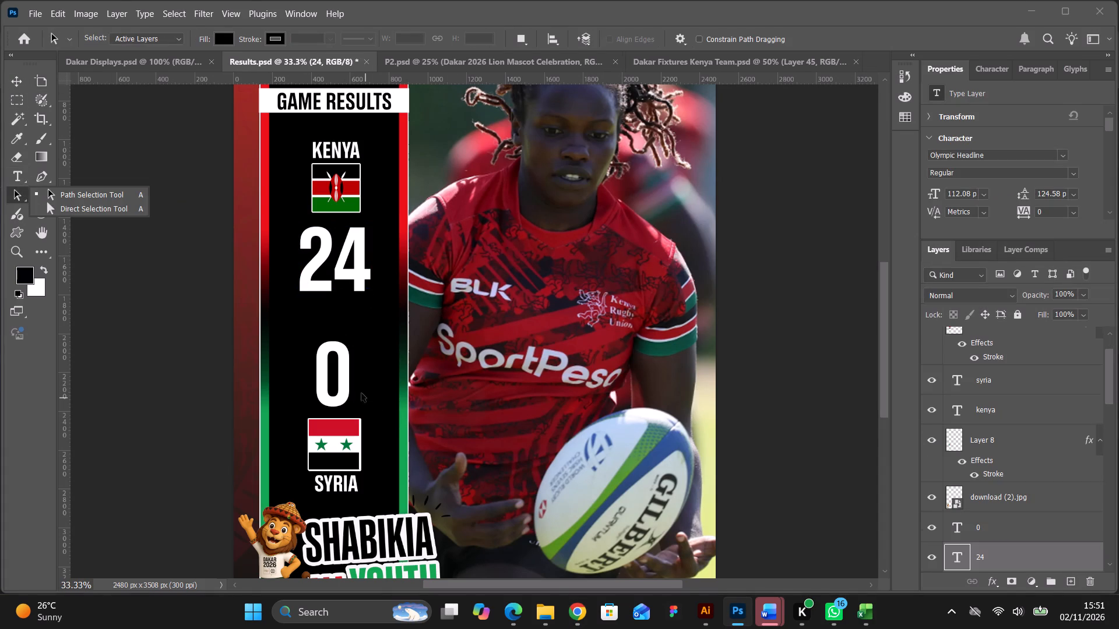
click(22, 80)
Replace the score above the Syrian flag with 7 and commit the text.
click(21, 180)
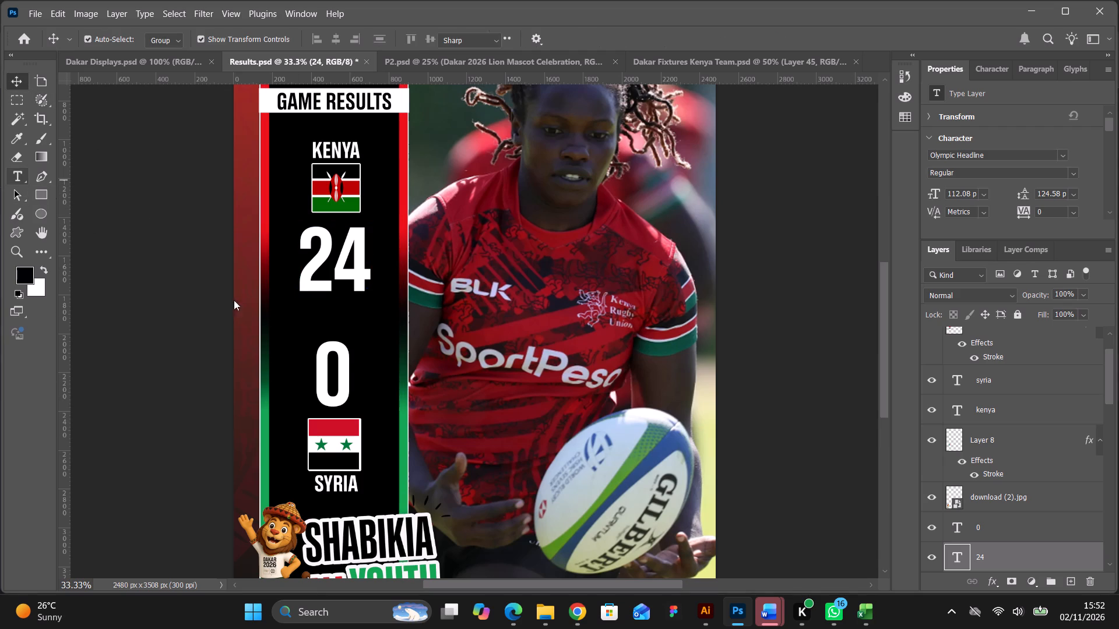
drag(349, 360, 315, 361)
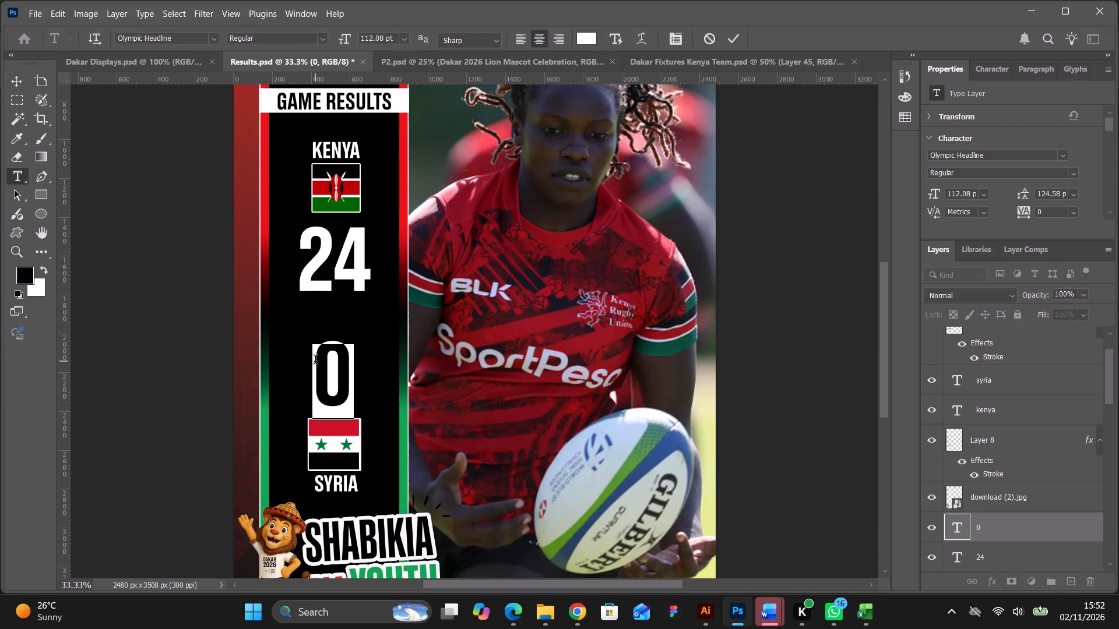
key(7)
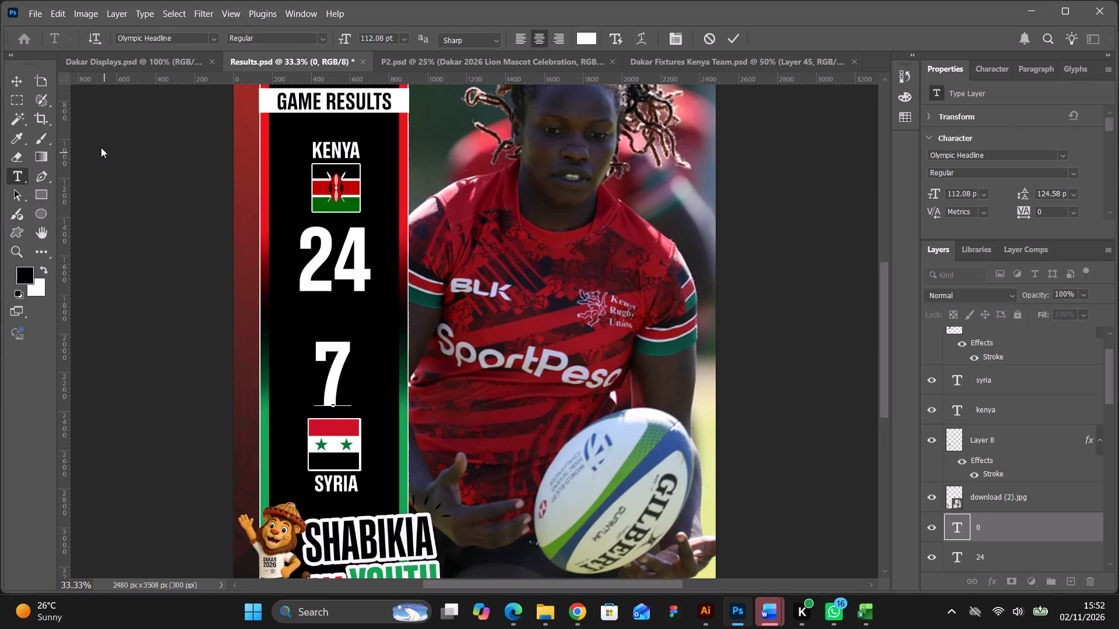
click(16, 80)
click(149, 204)
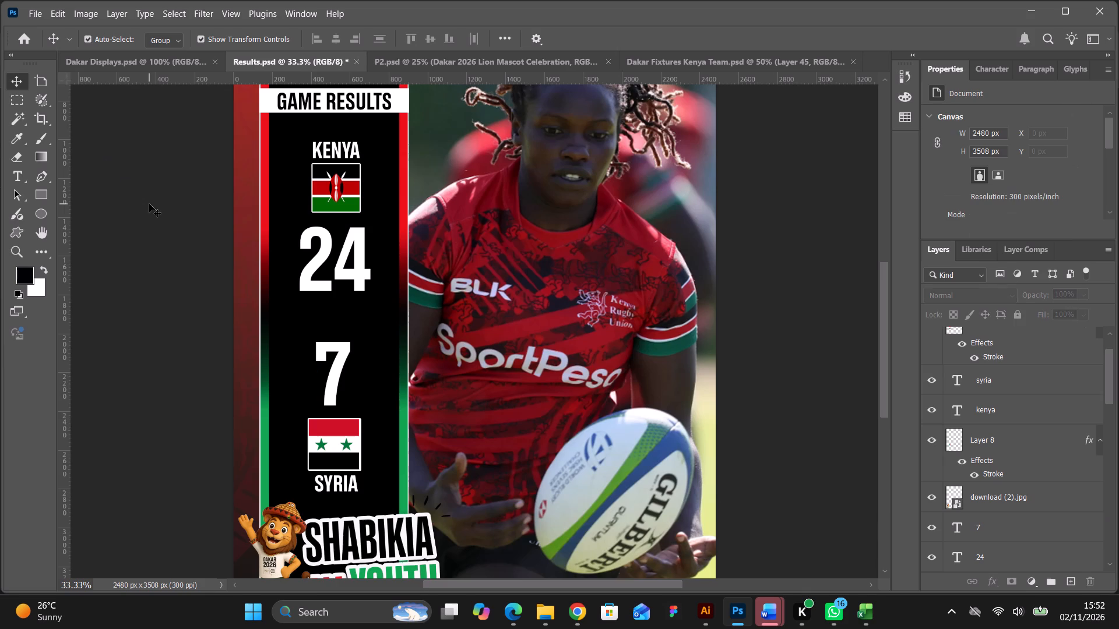
scroll(149, 204, up, 8)
scroll(149, 204, down, 11)
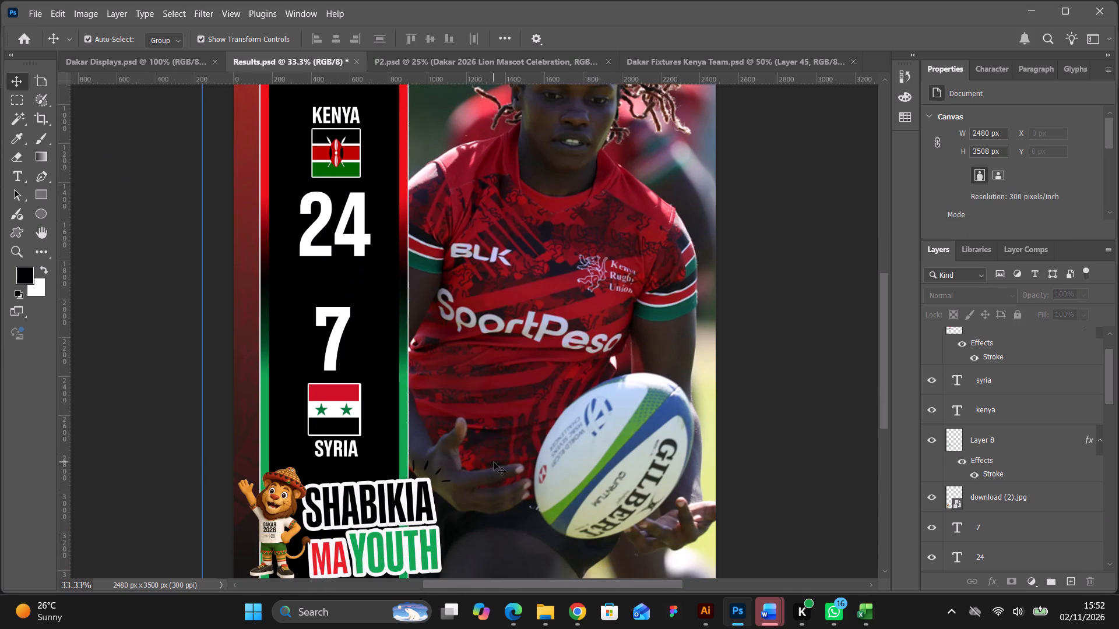
click(579, 608)
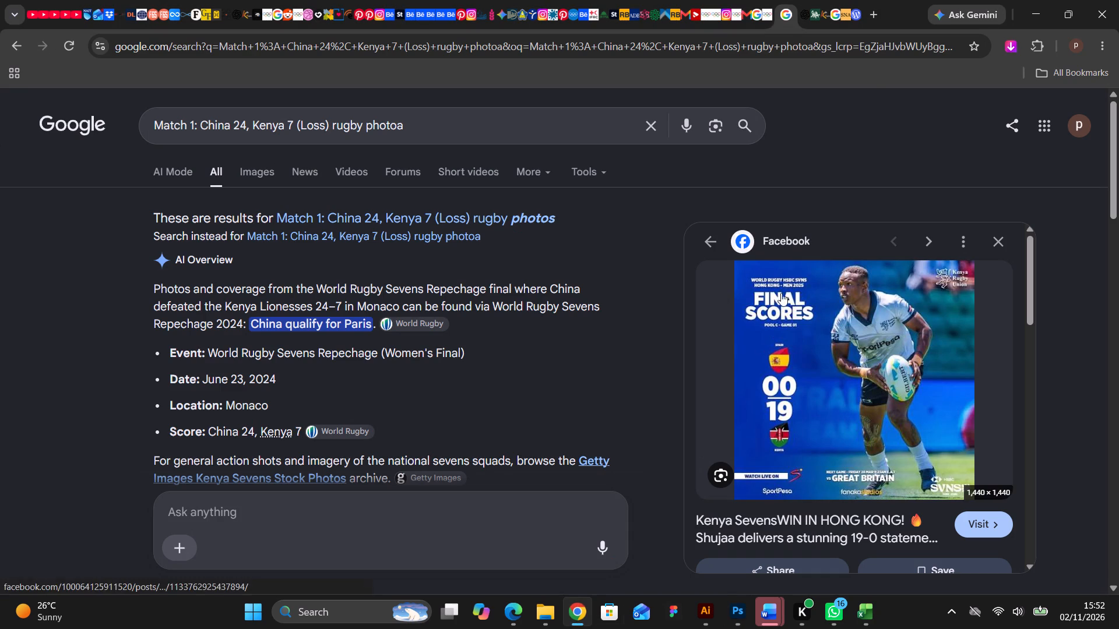
click(836, 17)
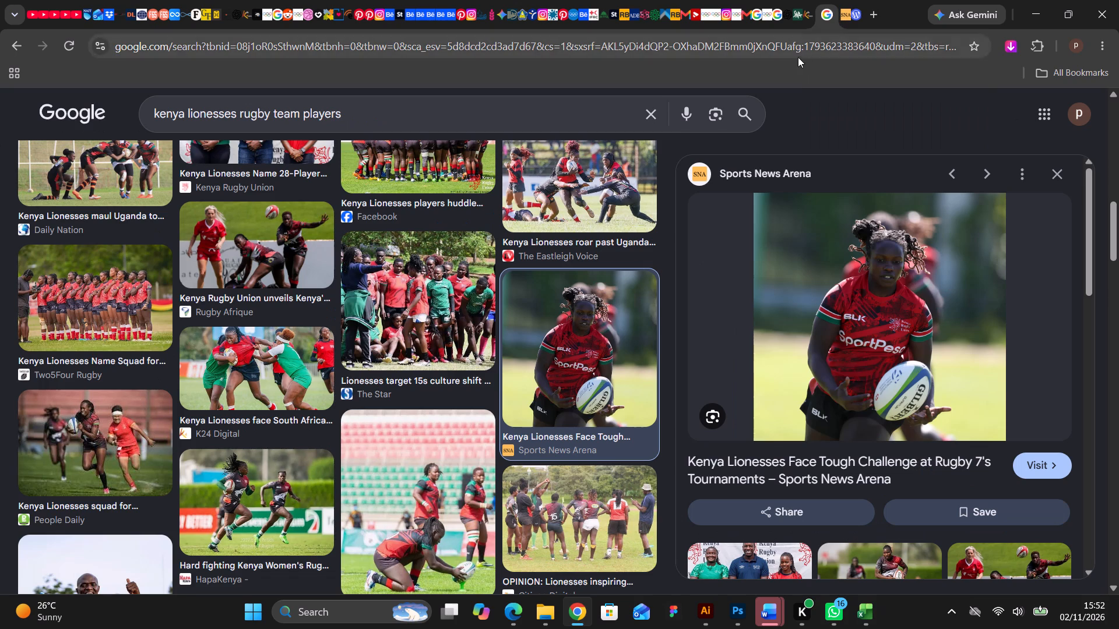
drag(376, 111, 111, 118)
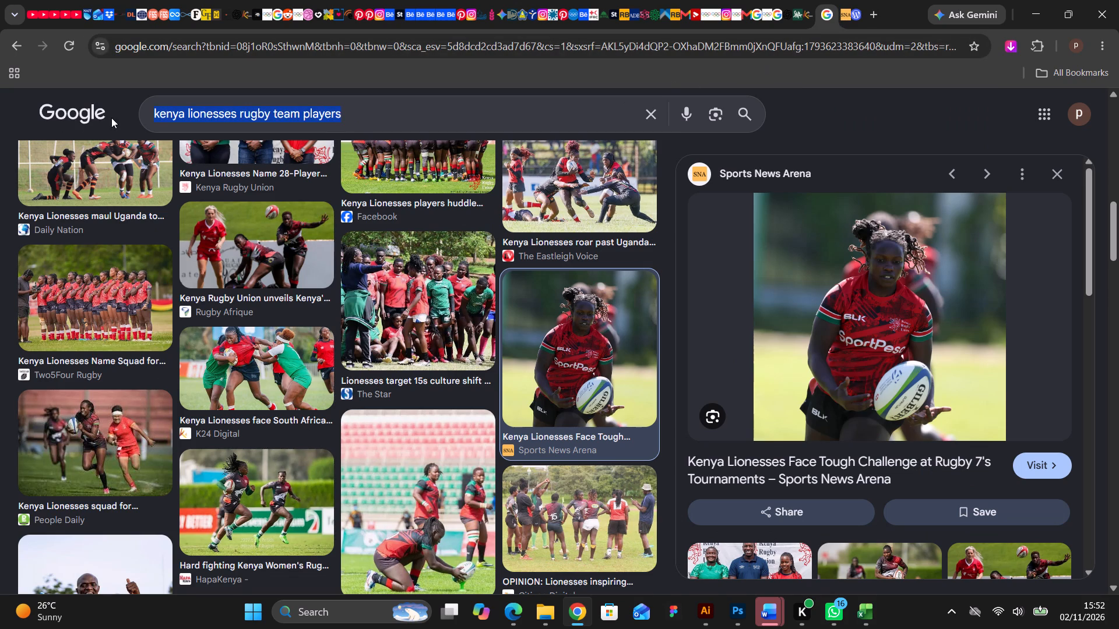
click(874, 22)
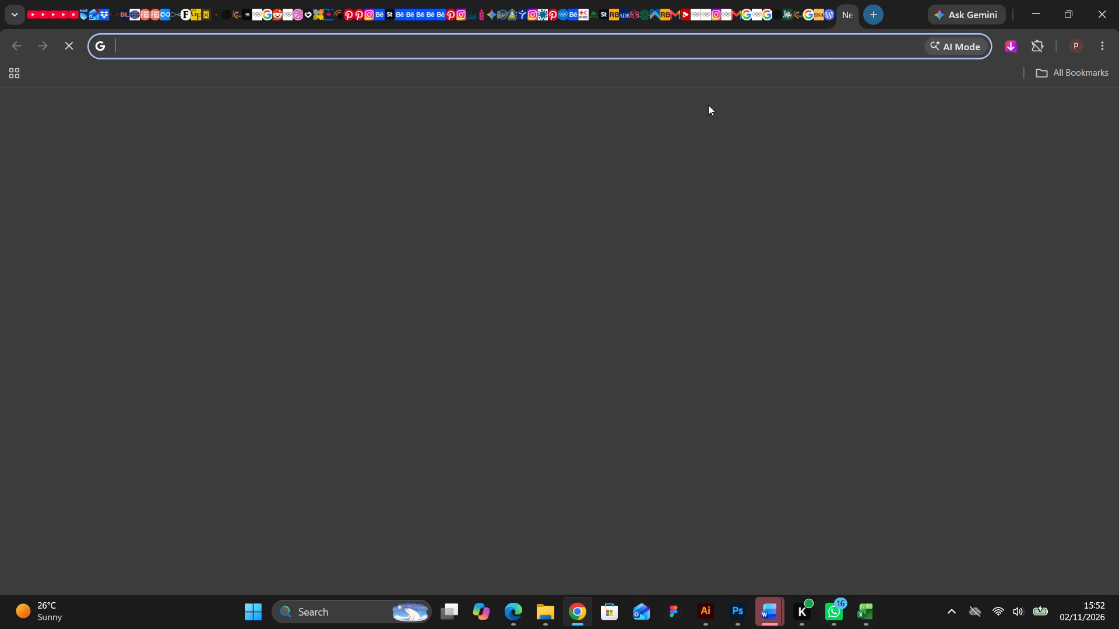
click(411, 288)
text(china sq)
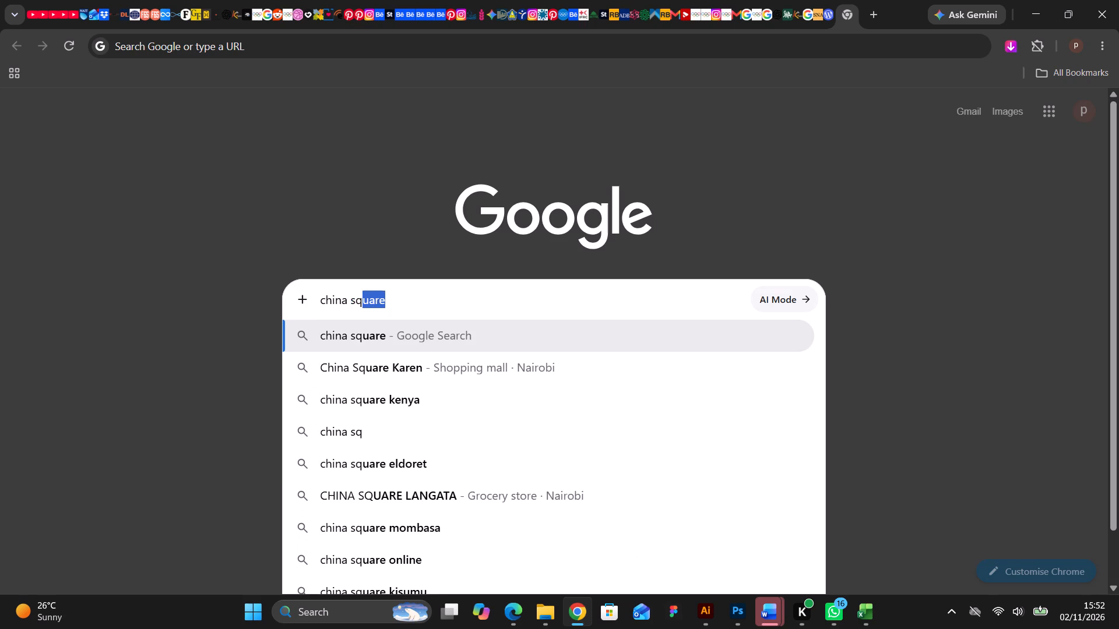
key(BackSpace)
key(BackSpace)
key(BackSpace)
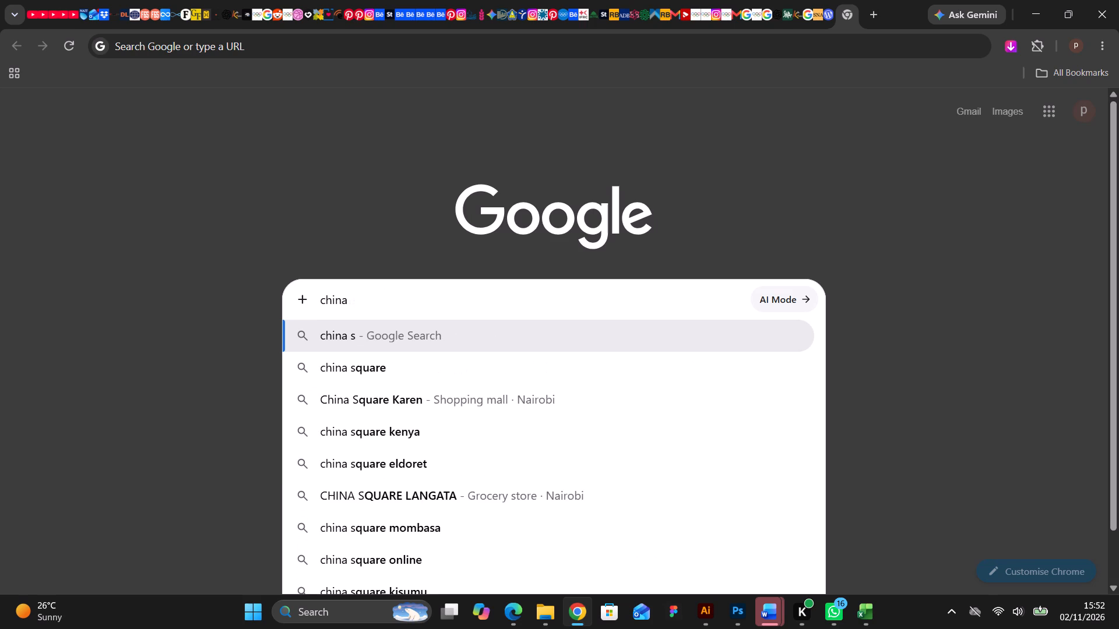
text(flag)
key(Return)
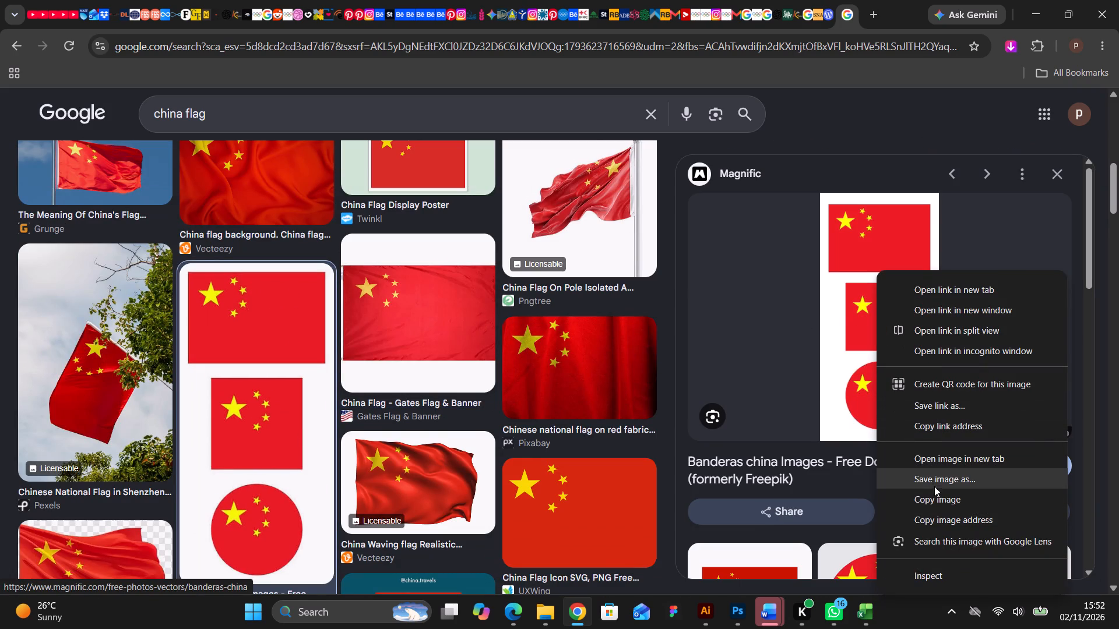
click(937, 497)
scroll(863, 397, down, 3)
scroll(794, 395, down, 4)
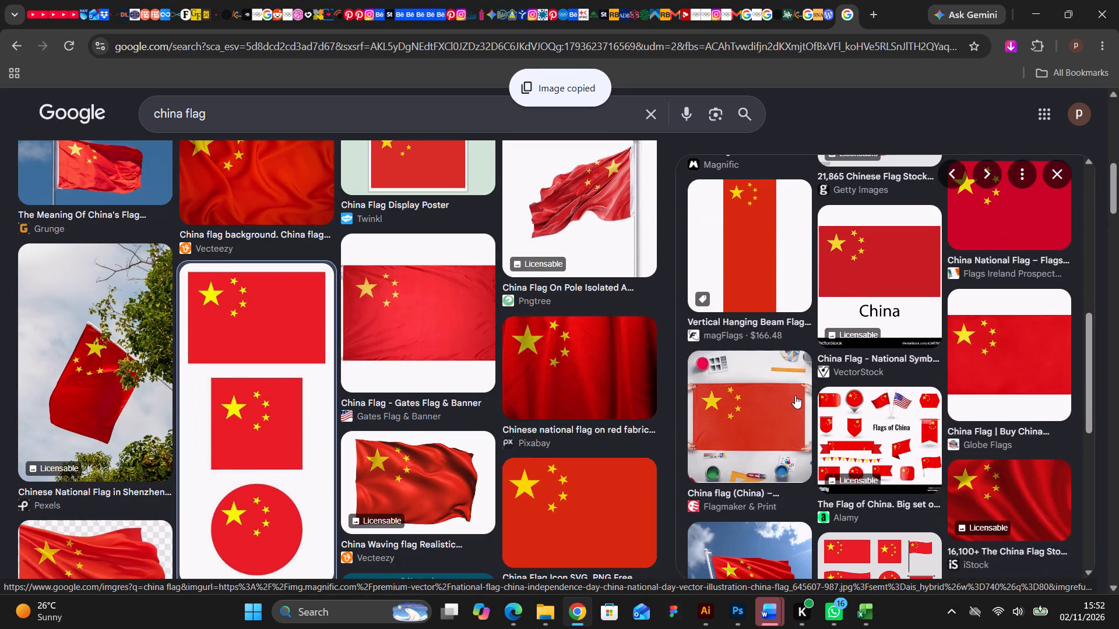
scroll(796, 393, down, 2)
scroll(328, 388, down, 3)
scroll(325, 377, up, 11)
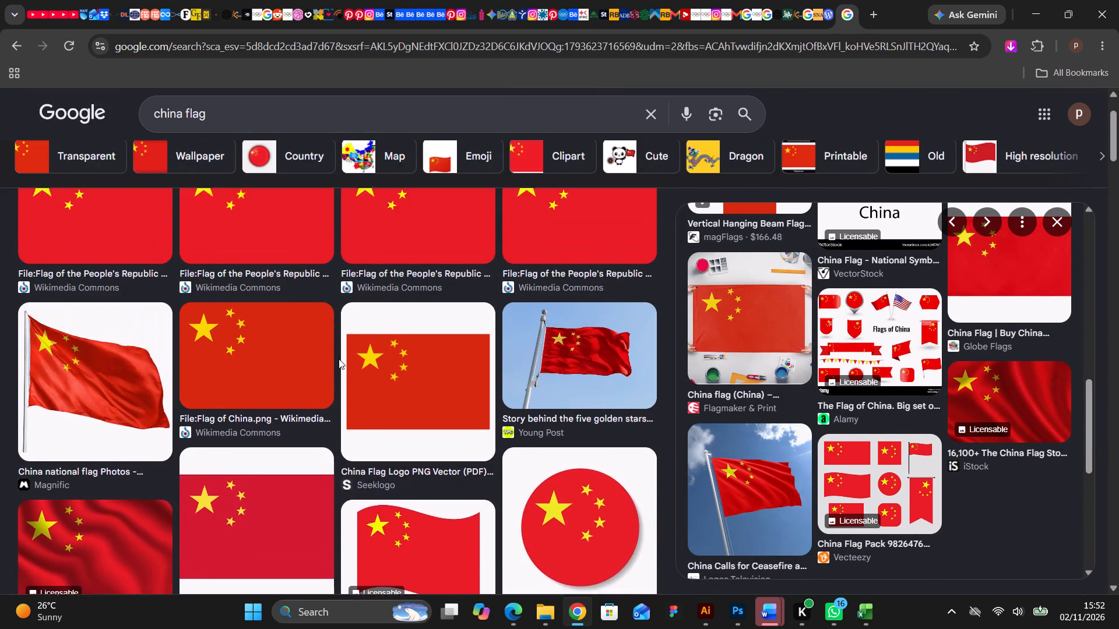
Back in Photoshop, paste the copied China flag image into the Results poster.
click(734, 610)
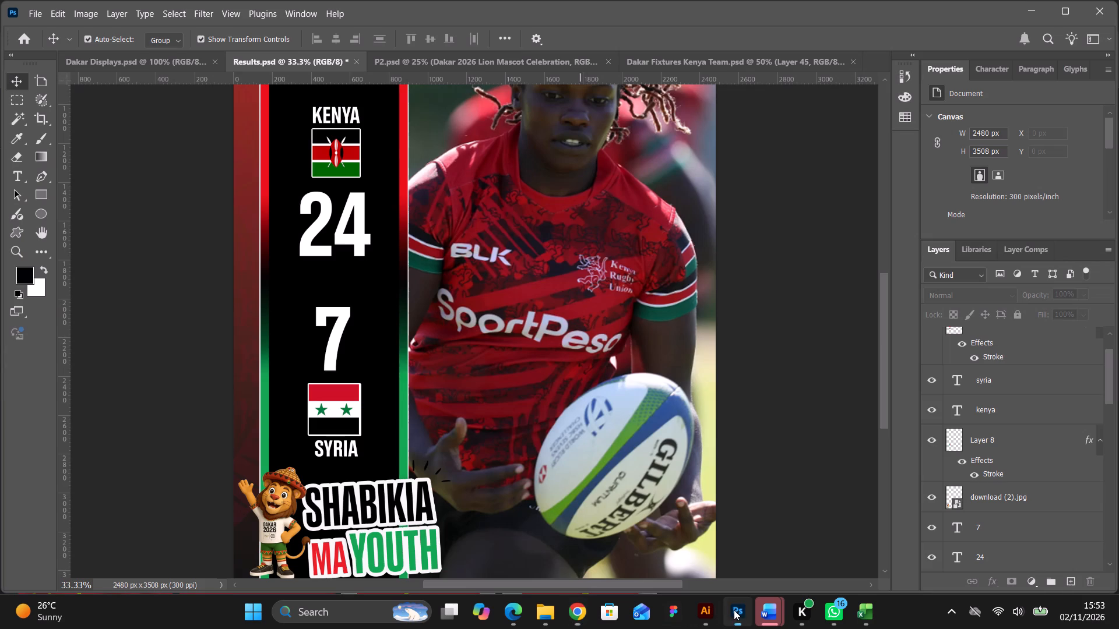
click(736, 335)
key(ctrl+v)
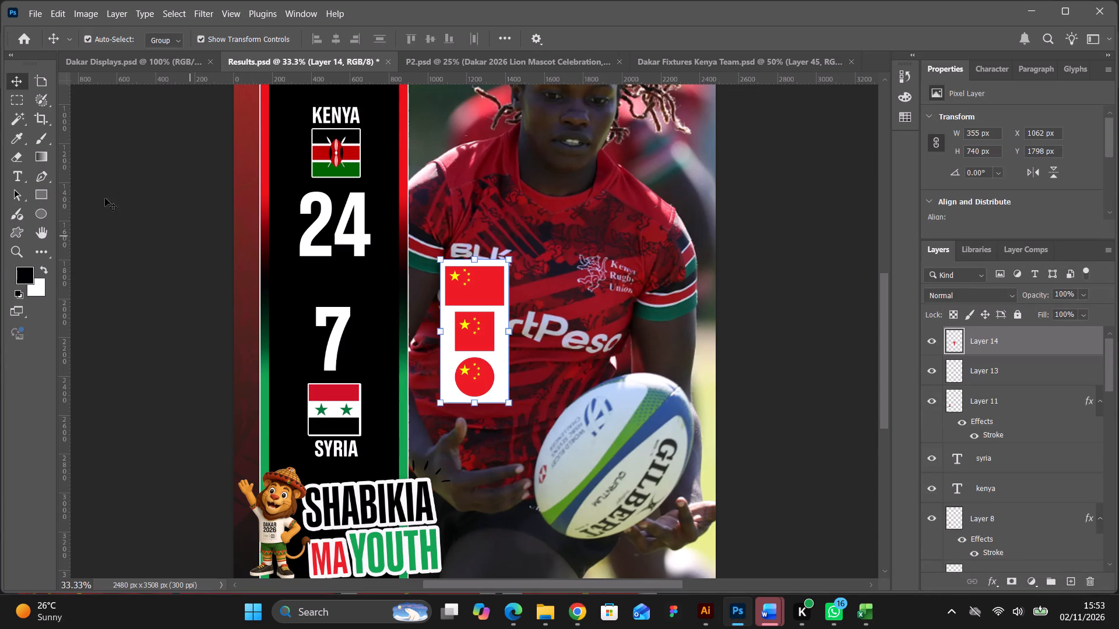
Cut the square flag, about 205 by 205 px, out of the pasted image with a rectangular marquee and delete the rest.
click(18, 98)
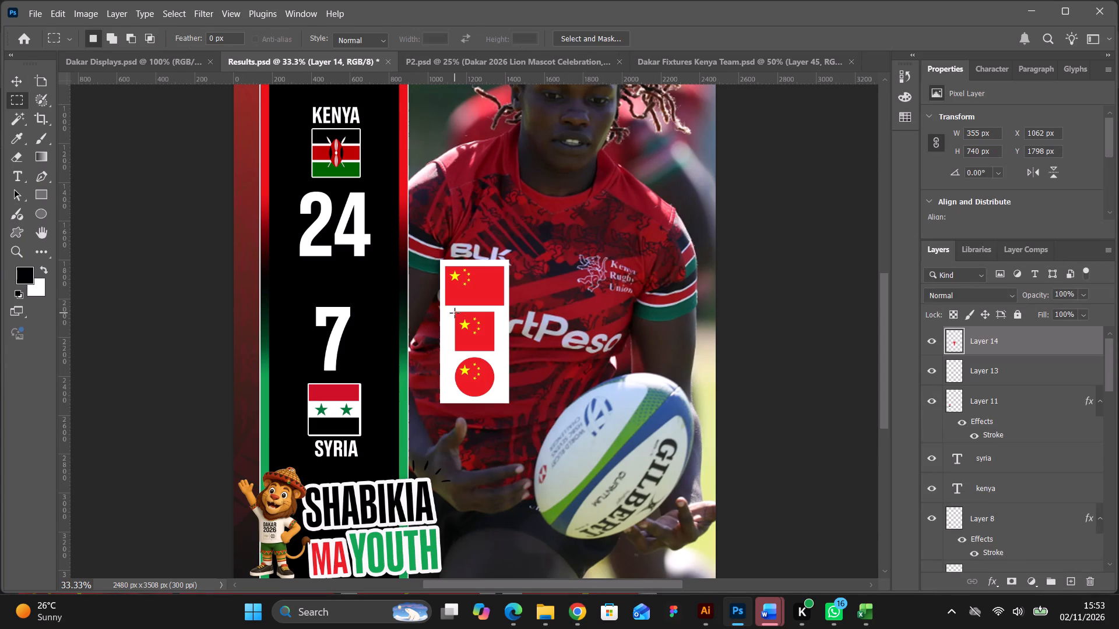
drag(455, 312, 462, 327)
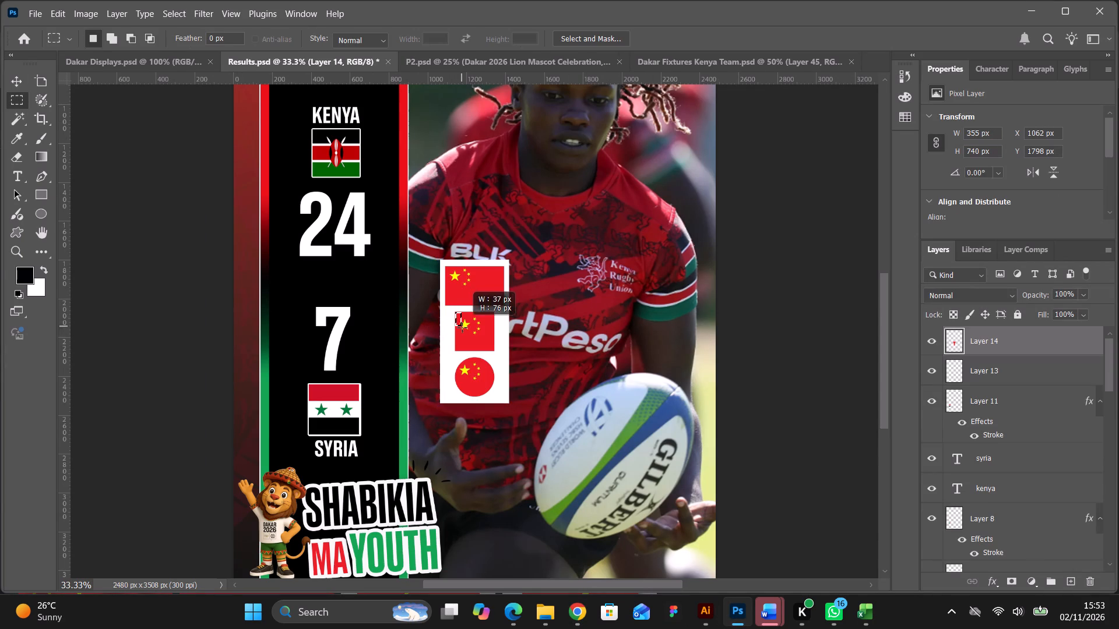
drag(462, 327, 494, 351)
click(608, 411)
text(cx)
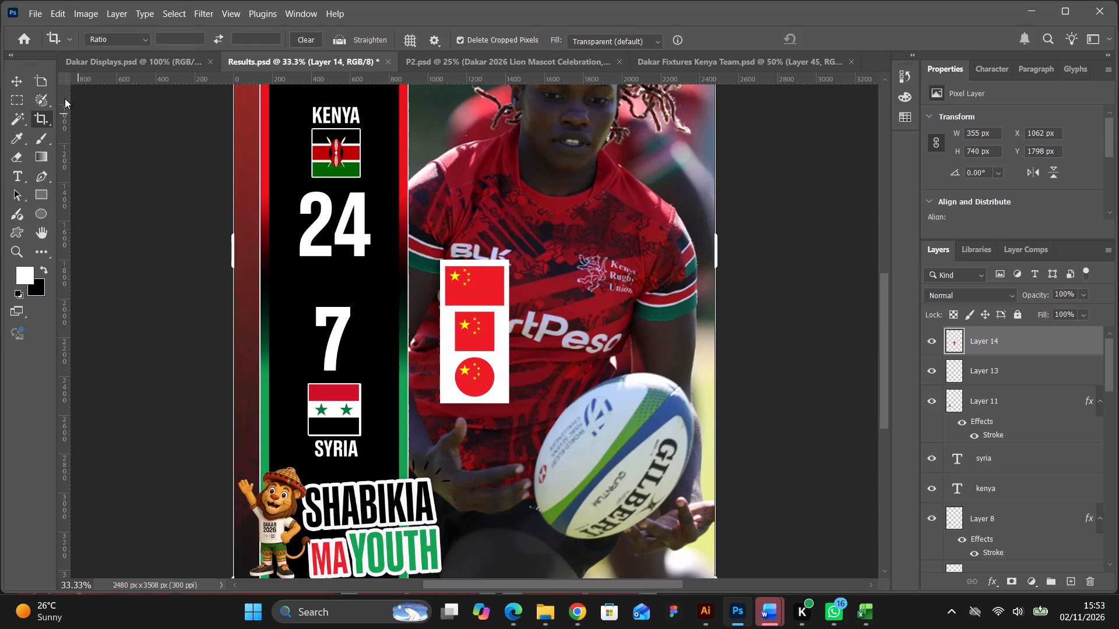
click(22, 78)
key(ctrl+z)
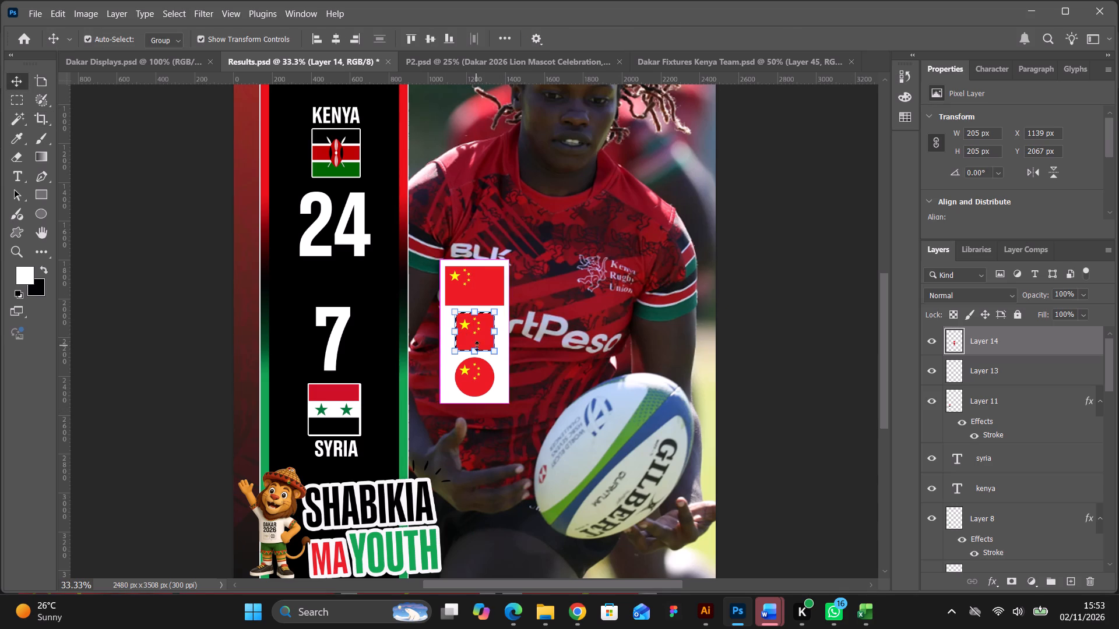
key(ctrl+c)
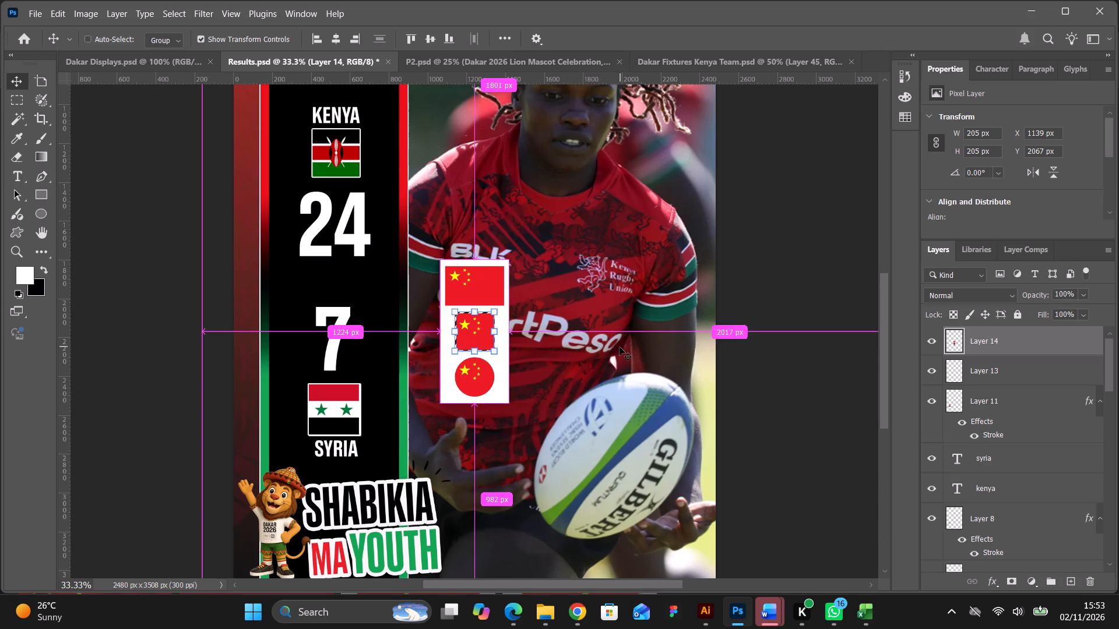
key(ctrl+x)
click(491, 285)
key(BackSpace)
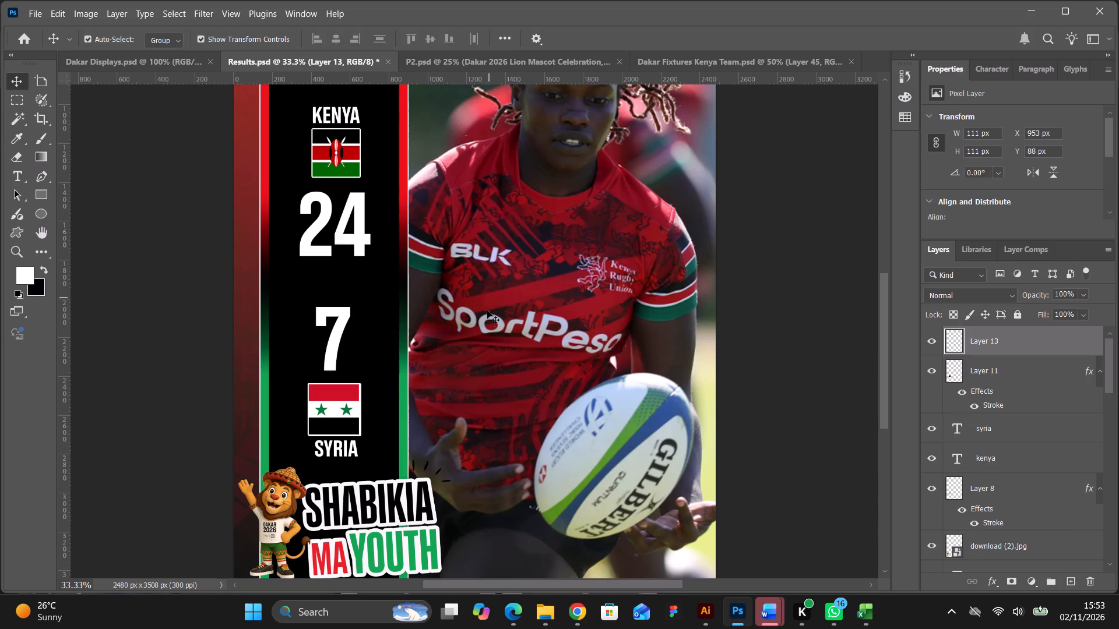
Paste the square China flag just above the Syrian flag's layer and scale it to about 266 px so it covers the Syrian flag.
click(344, 402)
key(ctrl+v)
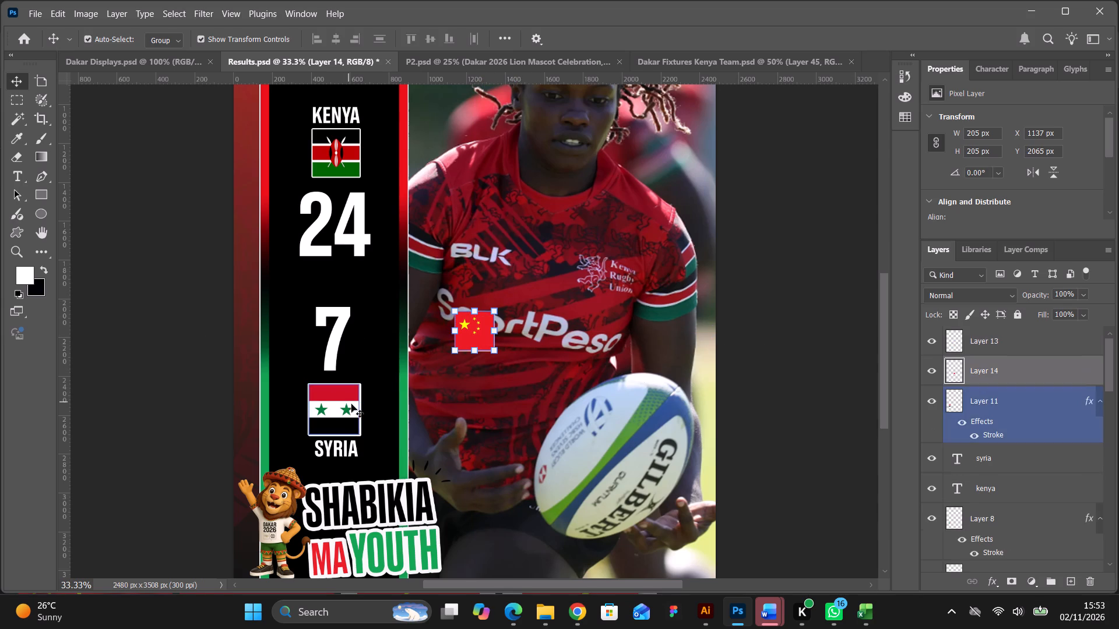
drag(476, 337, 371, 407)
click(362, 411)
click(334, 413)
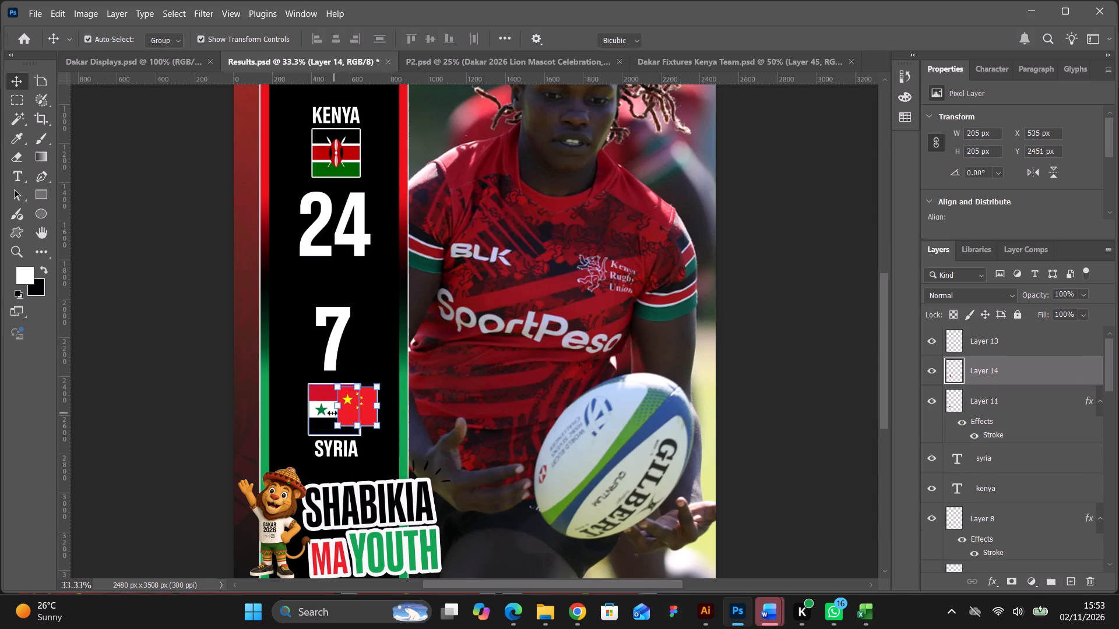
drag(361, 407, 332, 404)
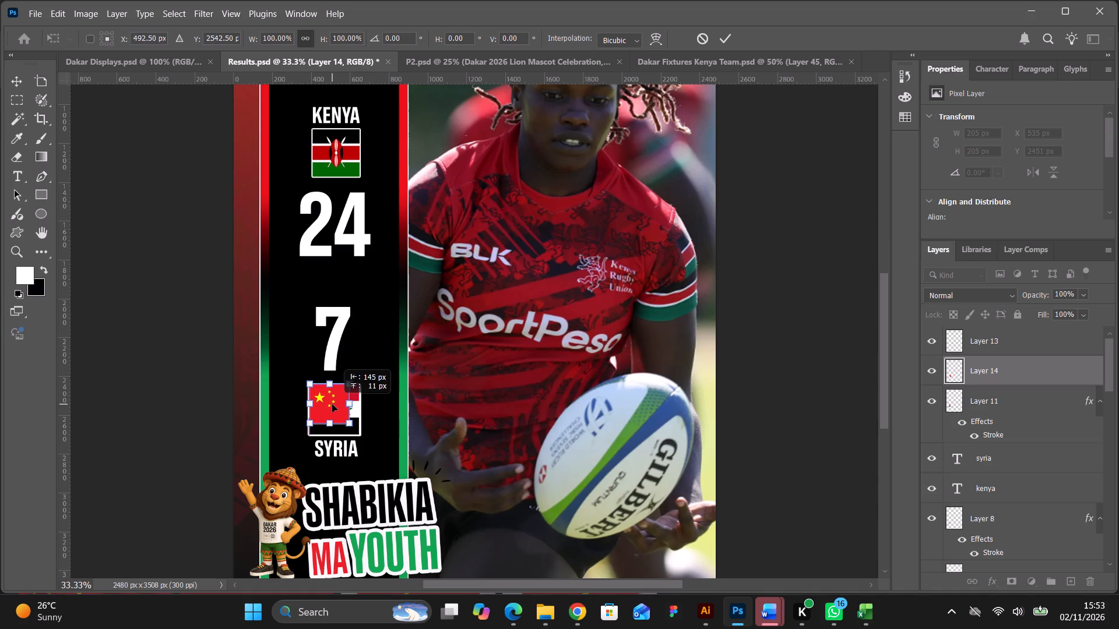
drag(332, 404, 332, 404)
drag(349, 425, 357, 431)
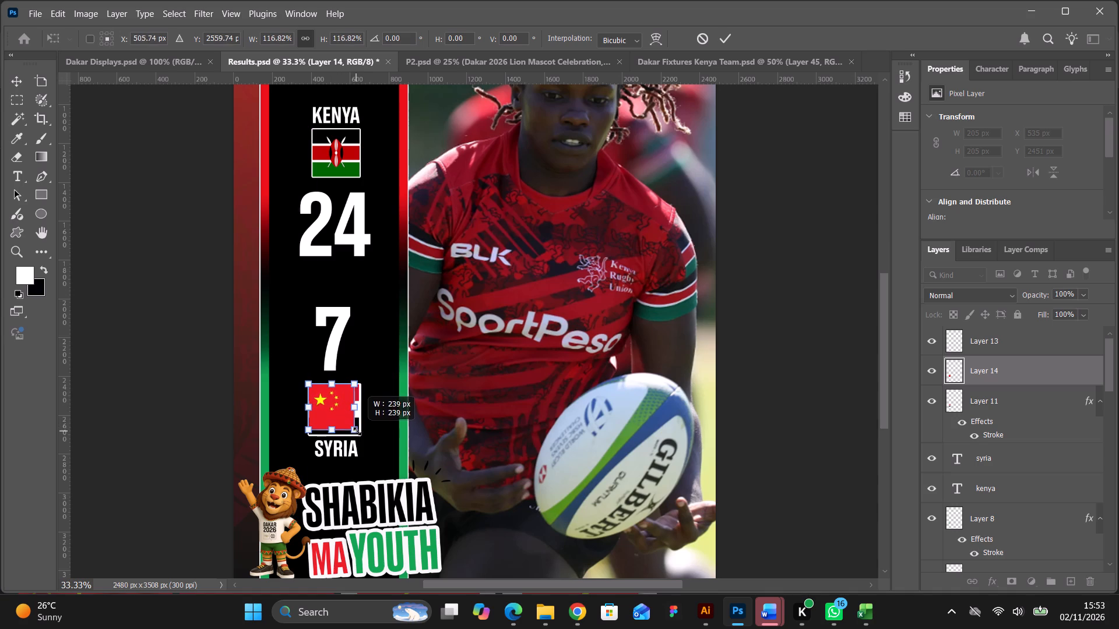
drag(357, 431, 363, 436)
double_click(1052, 379)
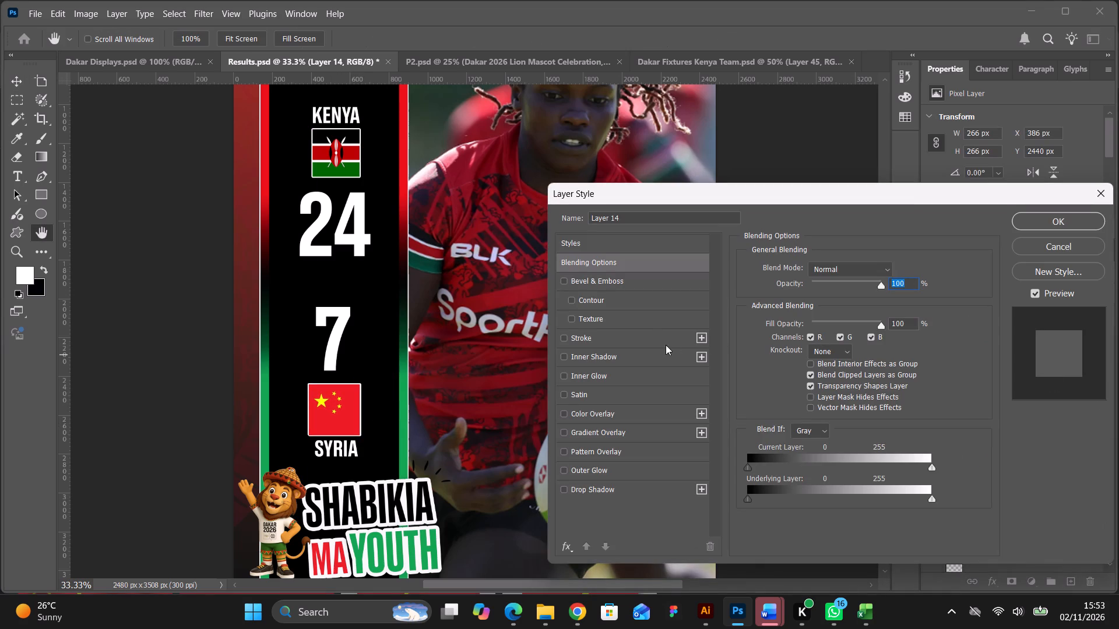
click(1066, 248)
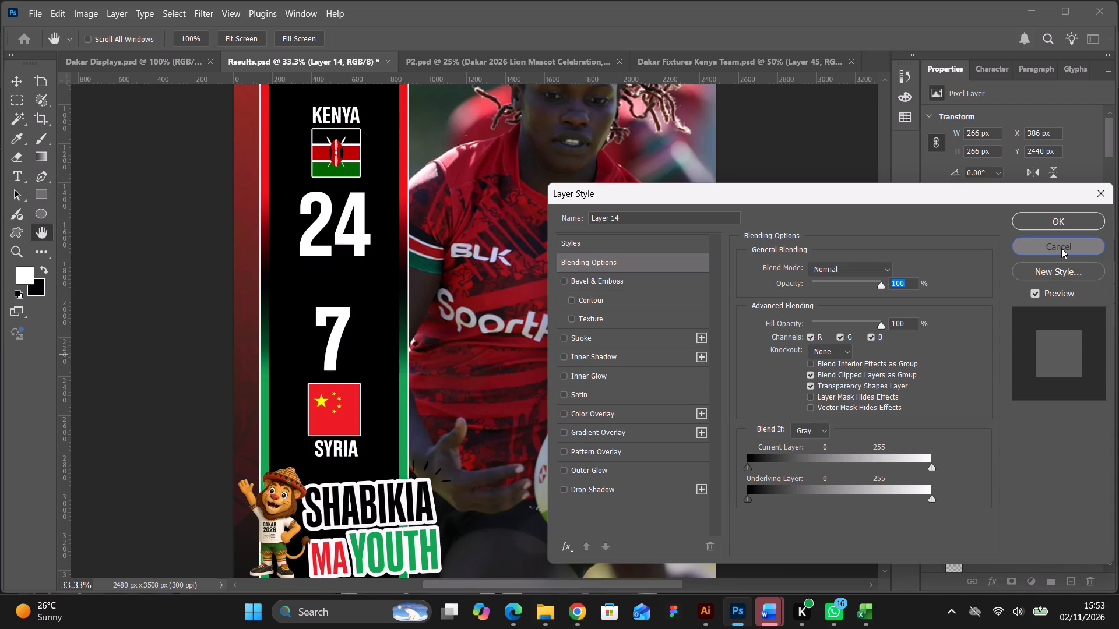
Replace the country name SYRIA below the China flag with CHINA.
click(16, 181)
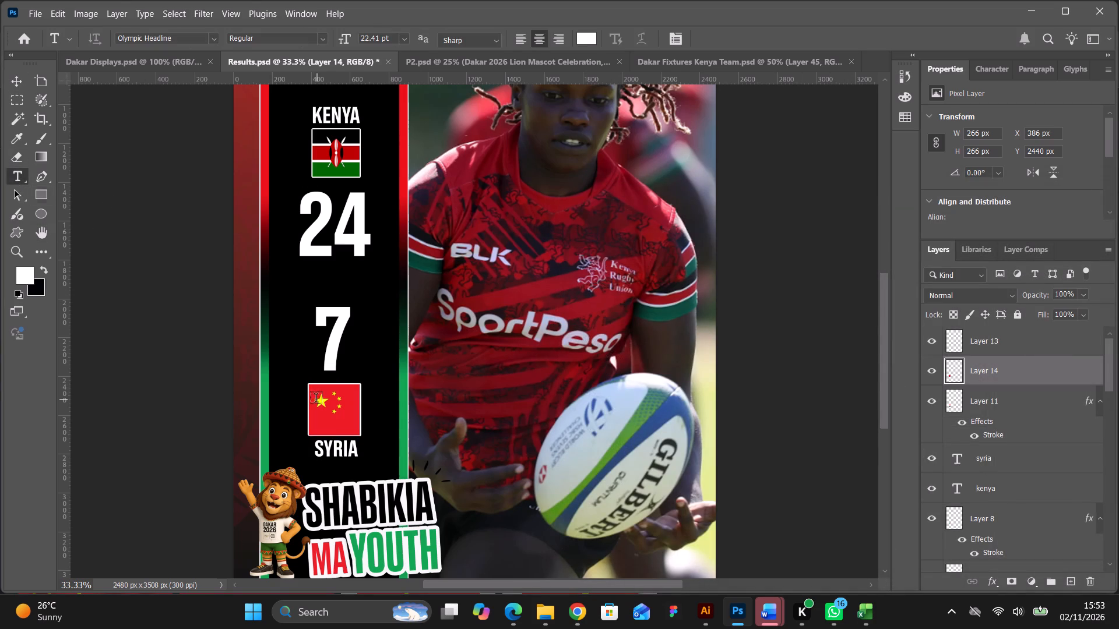
drag(351, 451, 313, 447)
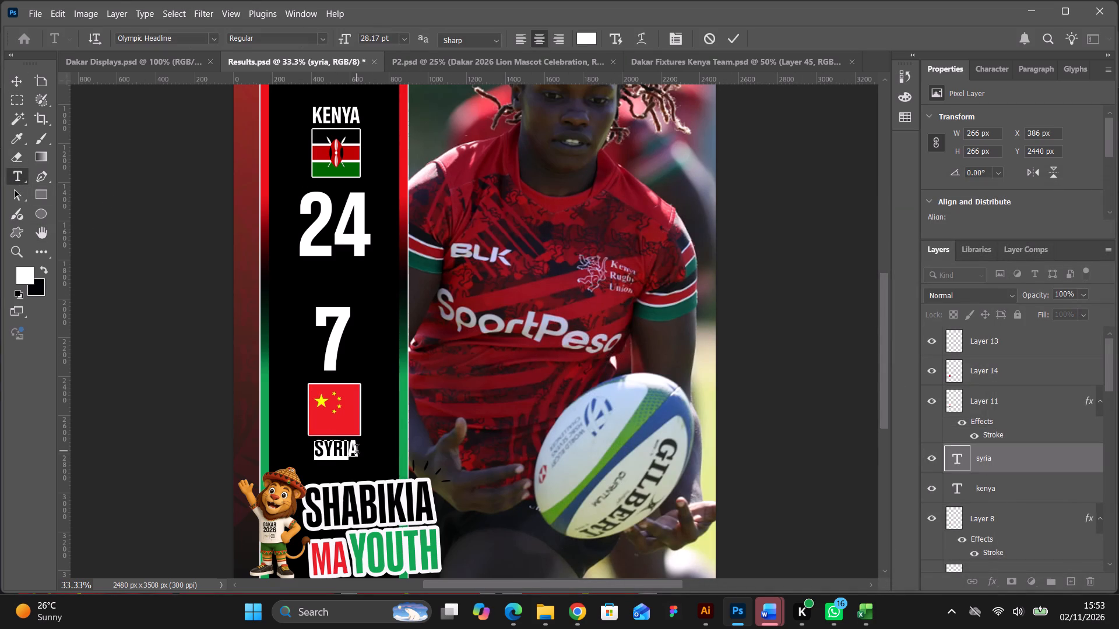
drag(356, 451, 307, 444)
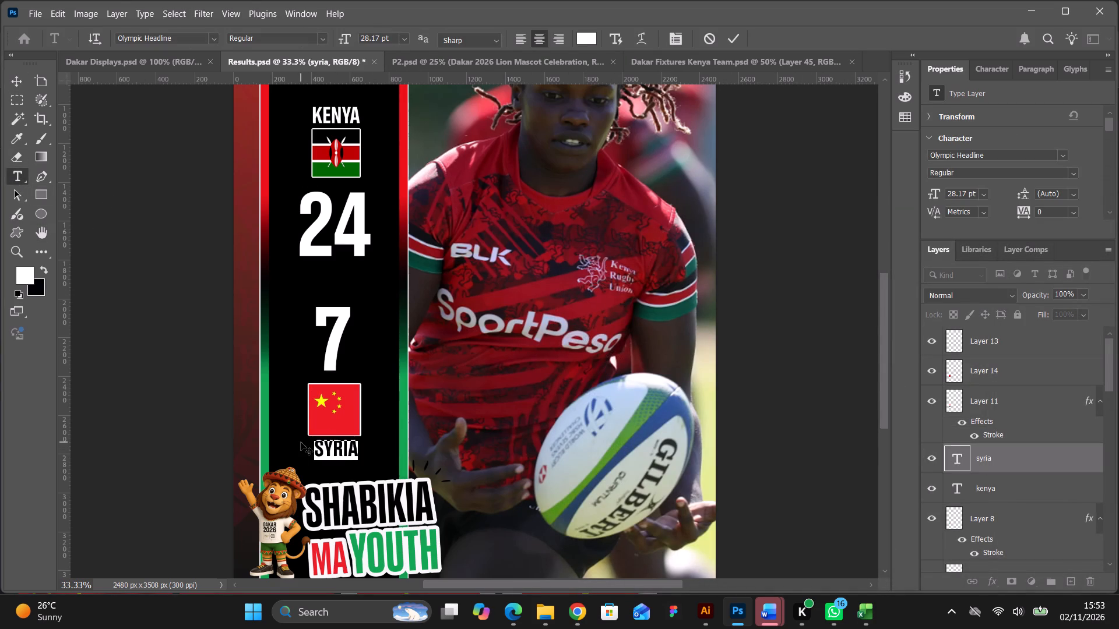
text(chin)
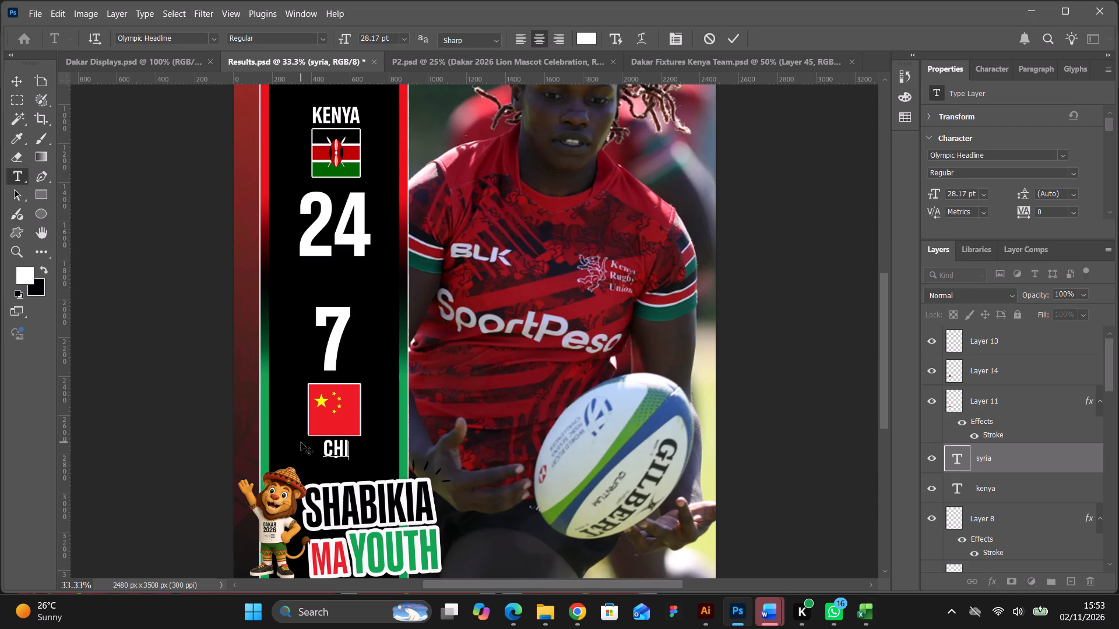
key(a)
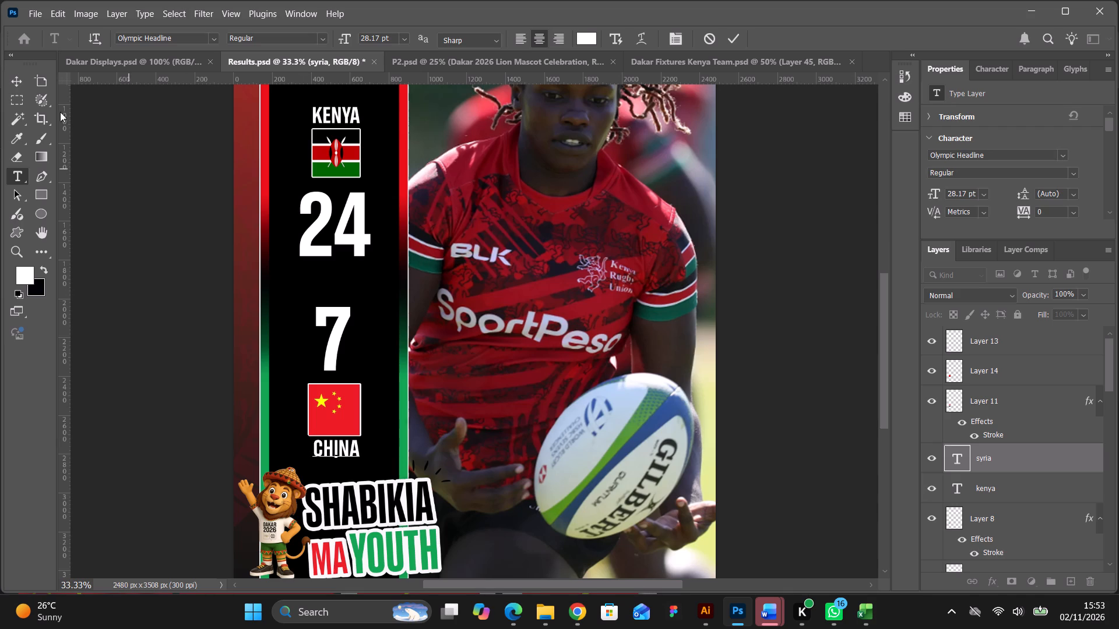
click(21, 80)
click(167, 227)
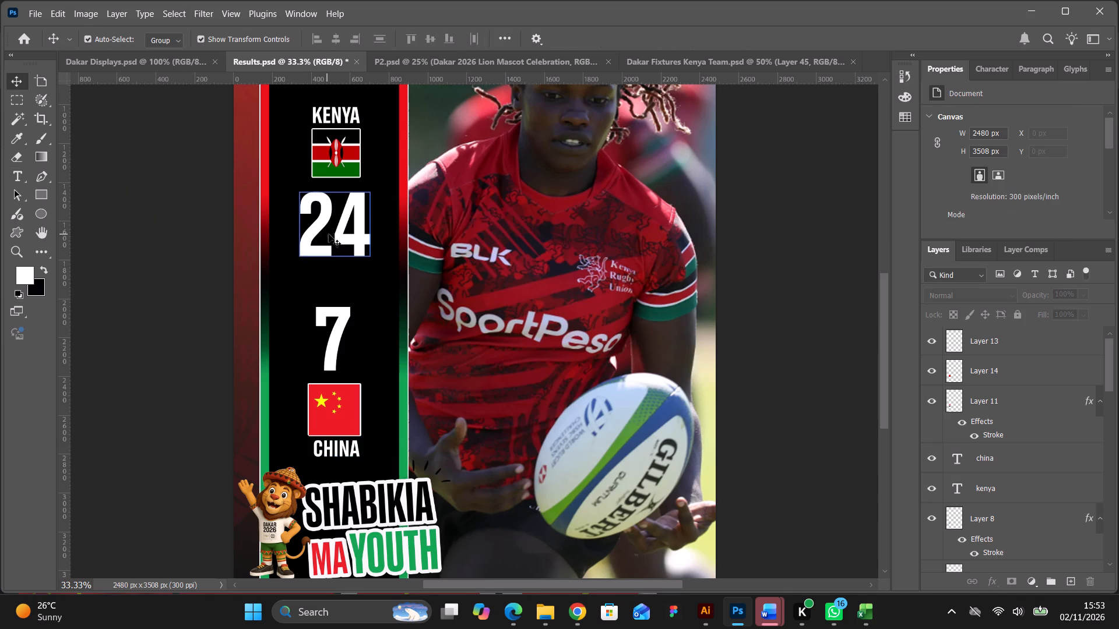
Change Kenya's score below the Kenyan flag to 7 and nudge it slightly to the right.
double_click(336, 234)
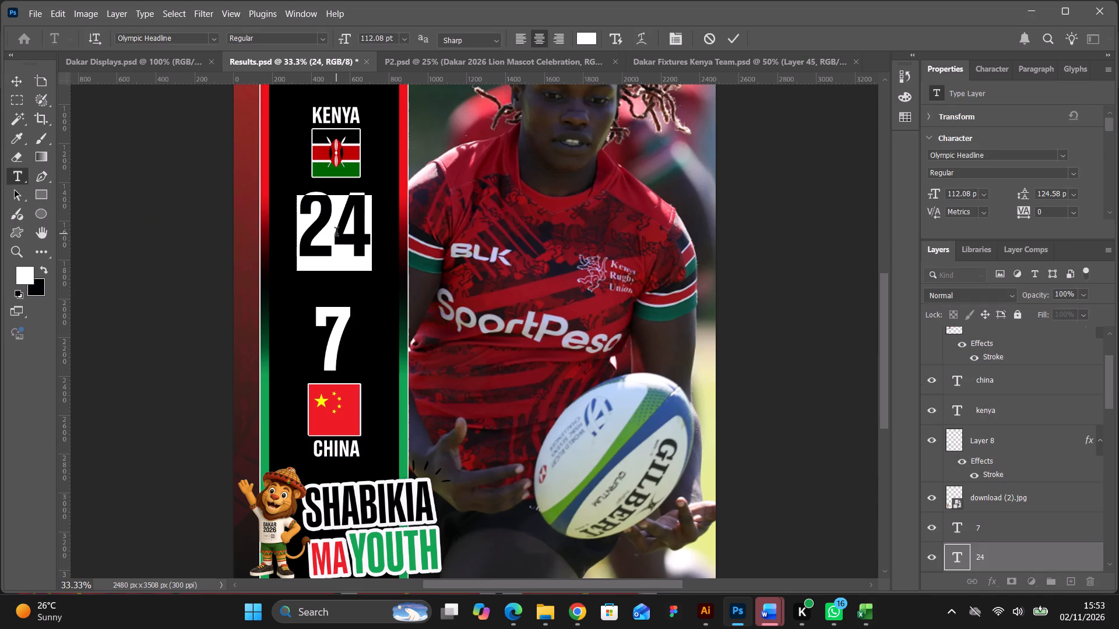
key(7)
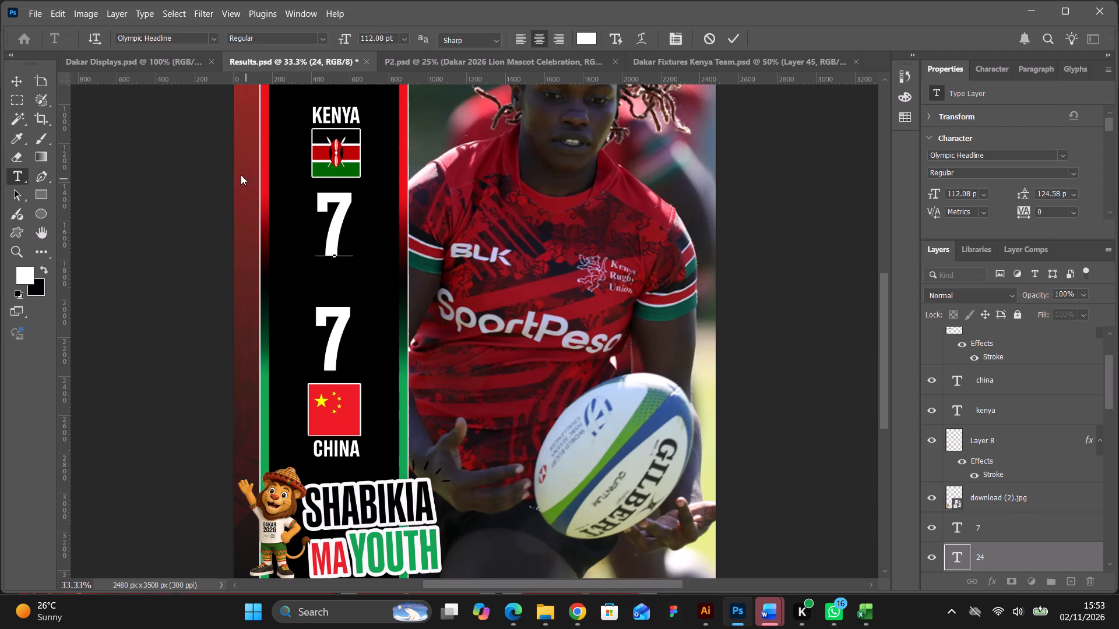
click(24, 83)
key(Right)
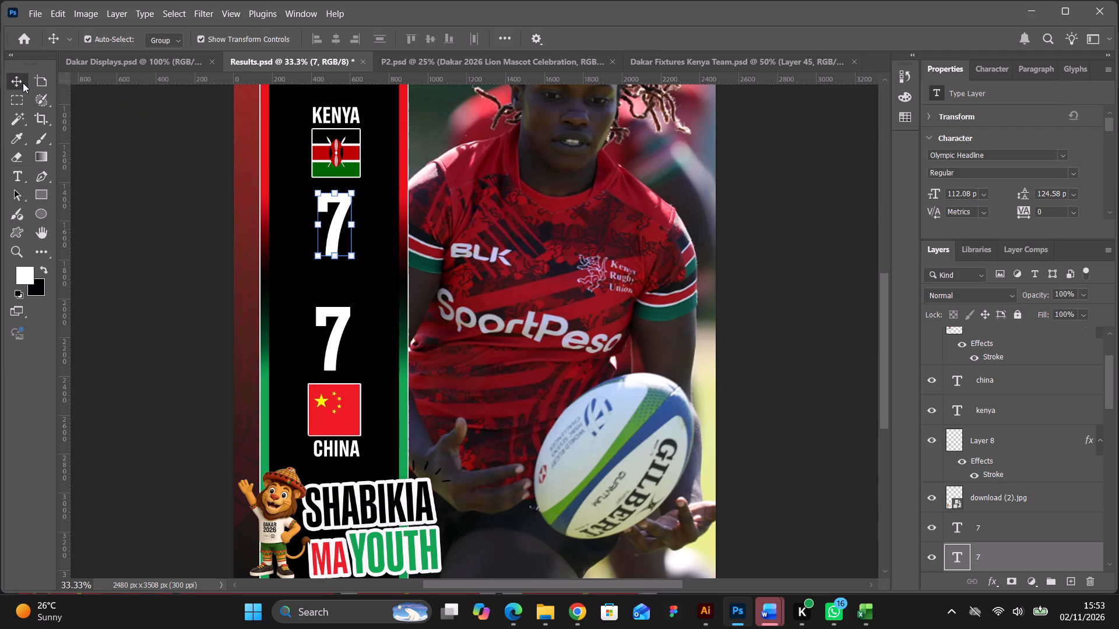
key(Right)
Change China's score above the China flag to 24.
double_click(330, 331)
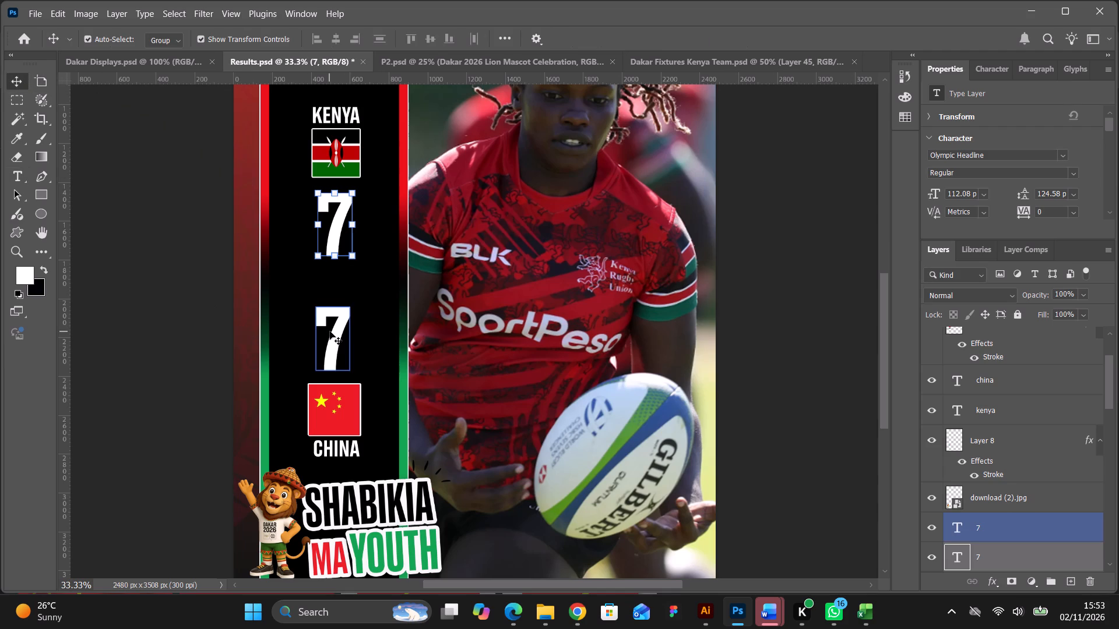
text(24)
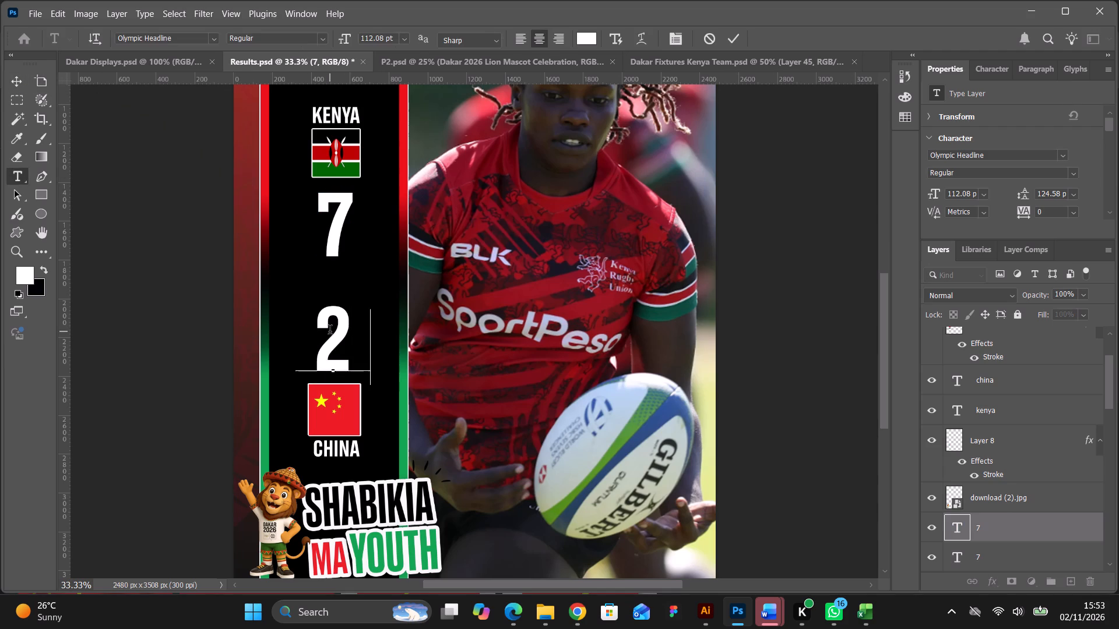
click(19, 77)
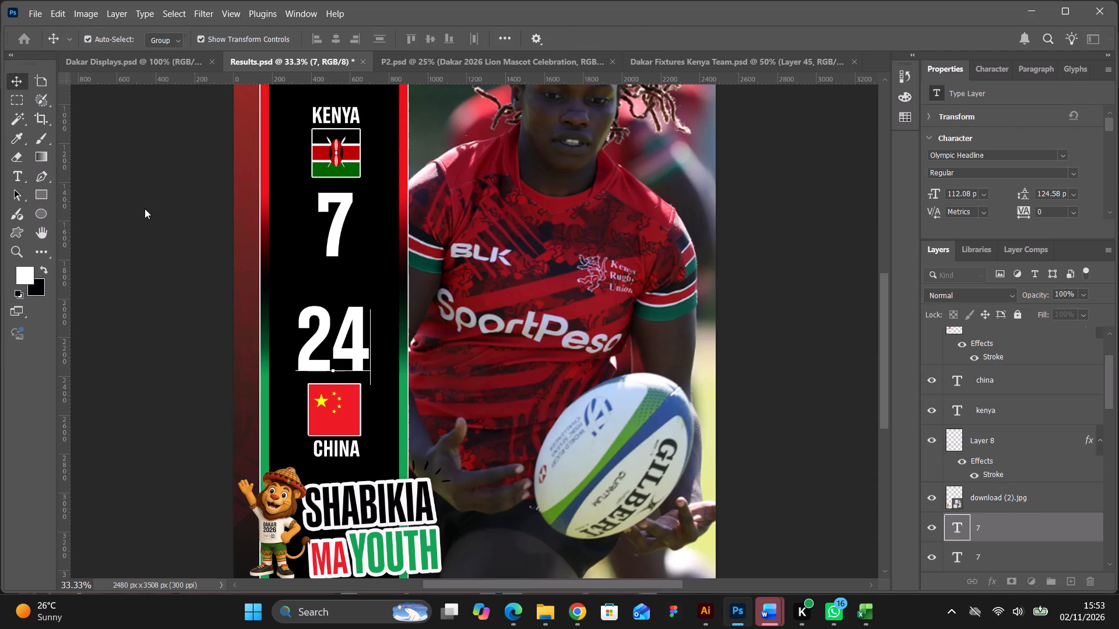
click(170, 255)
Review the poster's game results column, checking both scores, flags and country names.
scroll(172, 260, up, 6)
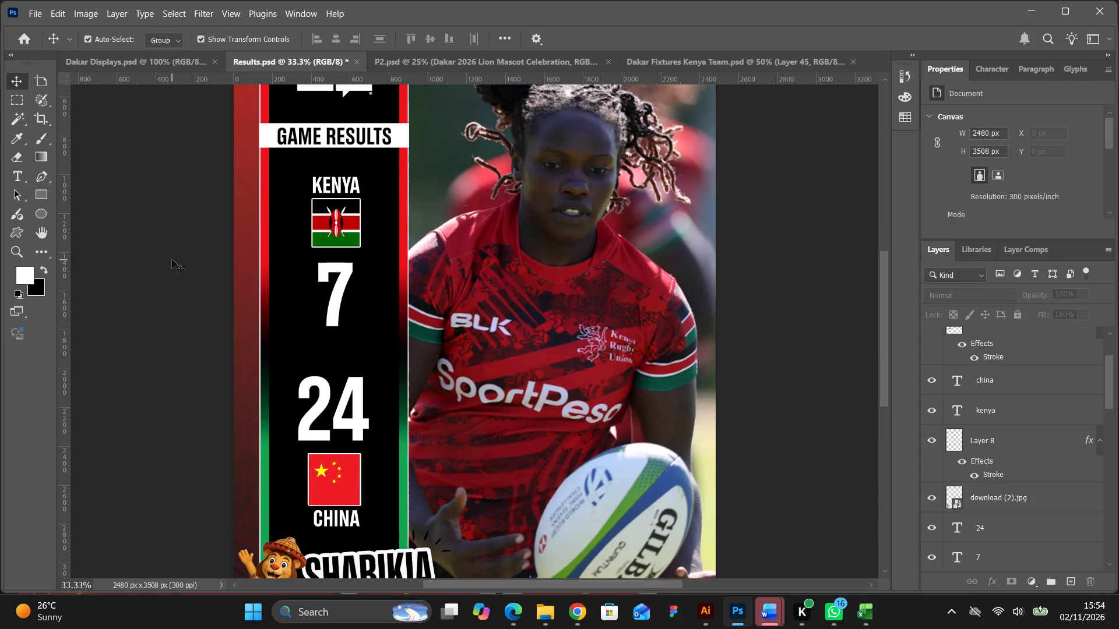
scroll(172, 260, up, 2)
scroll(172, 260, down, 3)
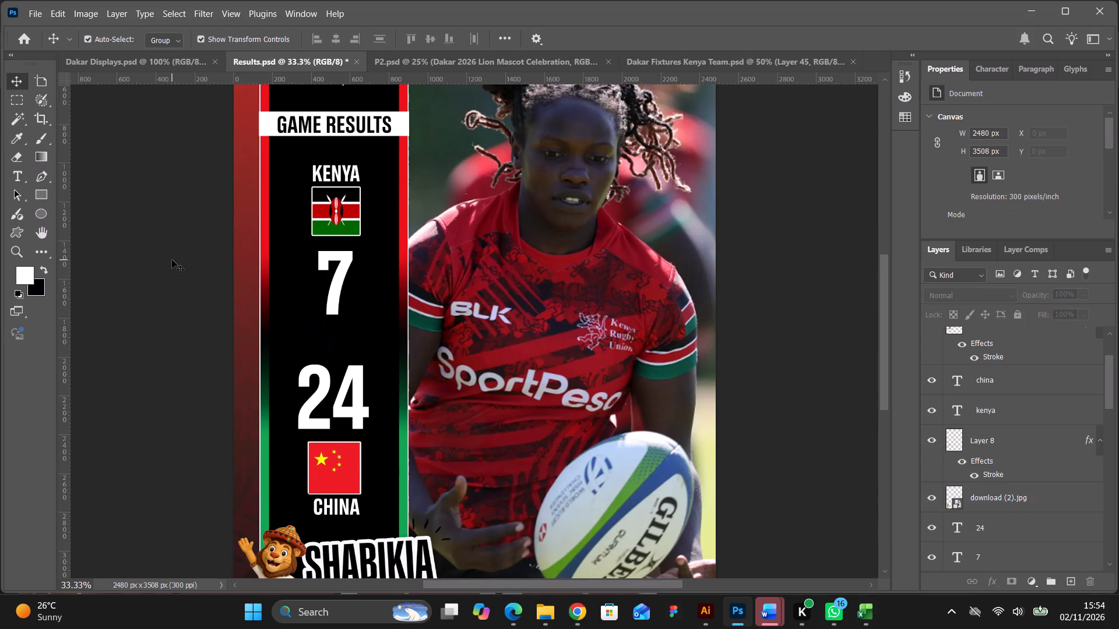
click(324, 379)
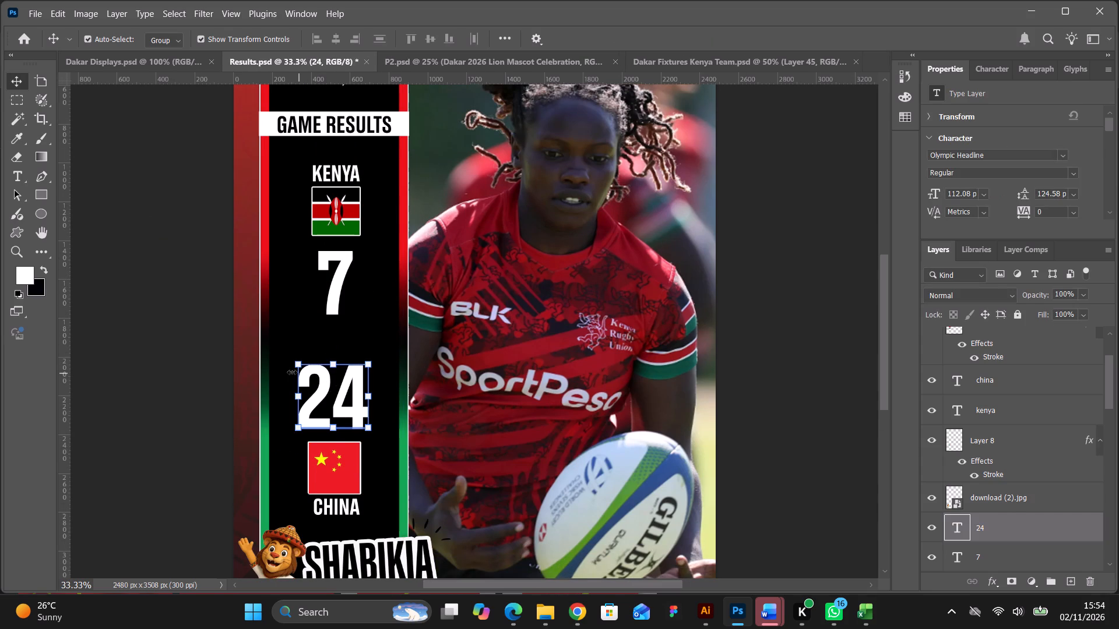
click(190, 330)
scroll(189, 331, up, 1)
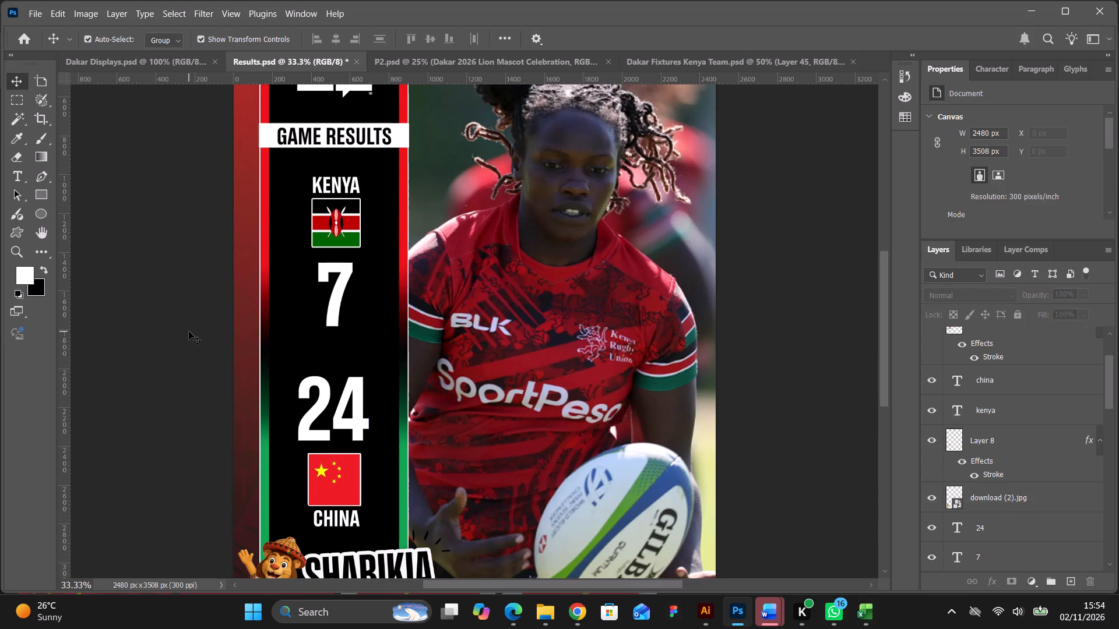
scroll(224, 365, up, 1)
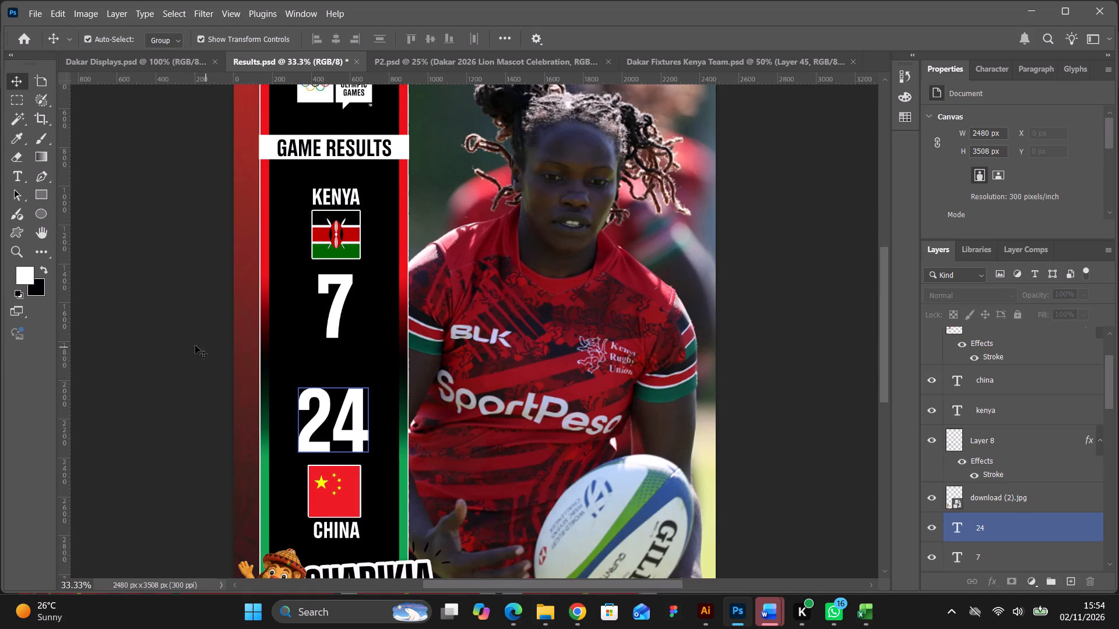
click(178, 340)
Export the poster as a 2480 x 3508 px PNG into the Dakar folder, named "kenya lioness vs China rugby results".
click(34, 15)
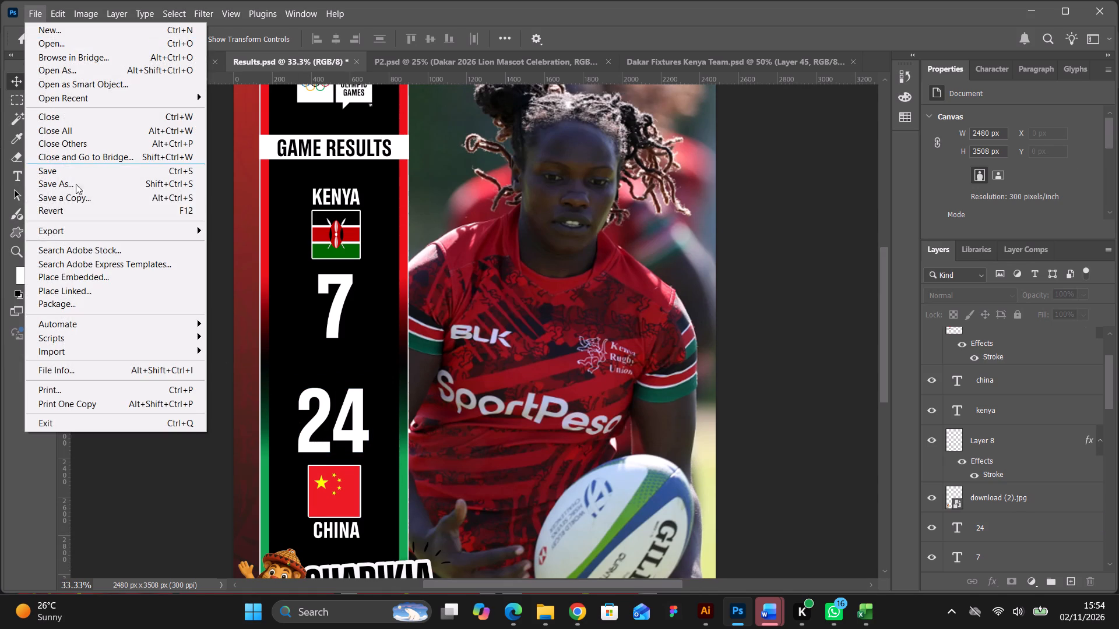
click(252, 246)
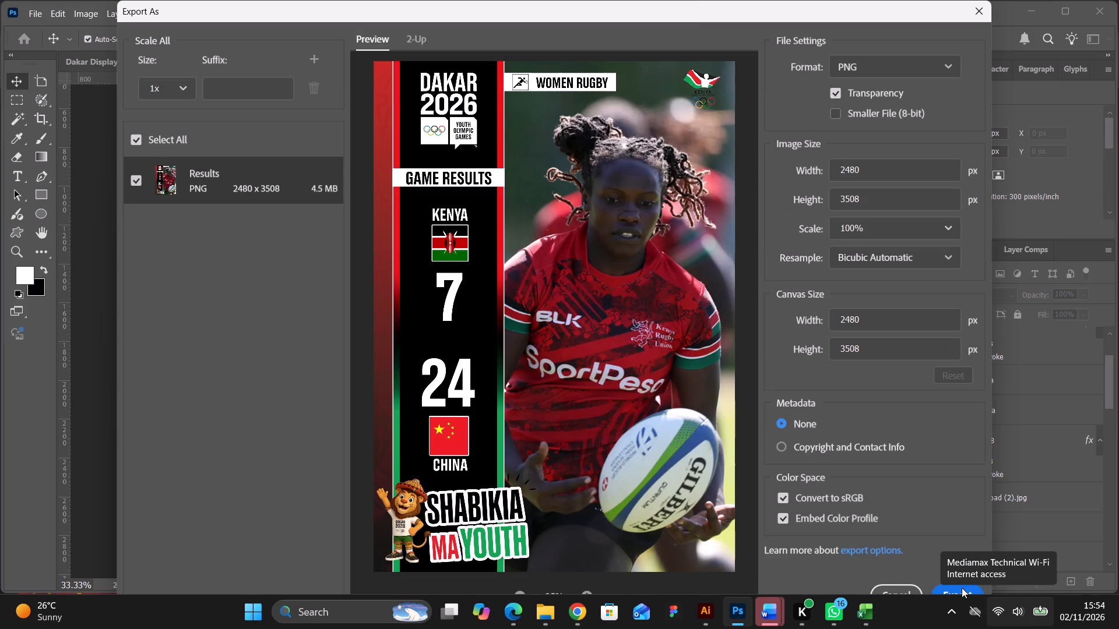
click(961, 588)
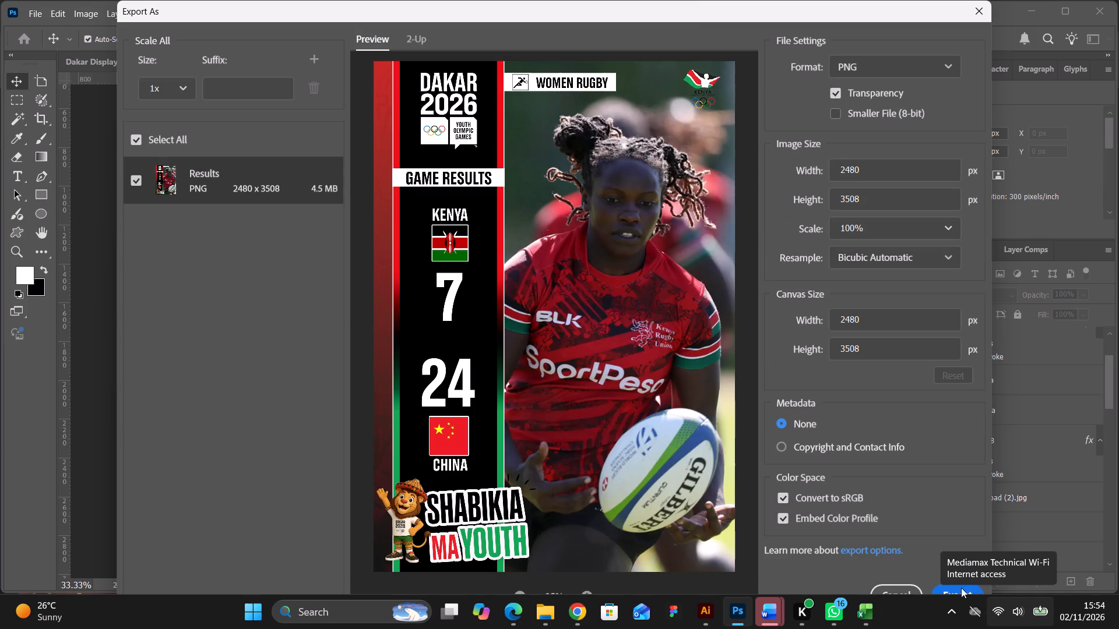
click(958, 589)
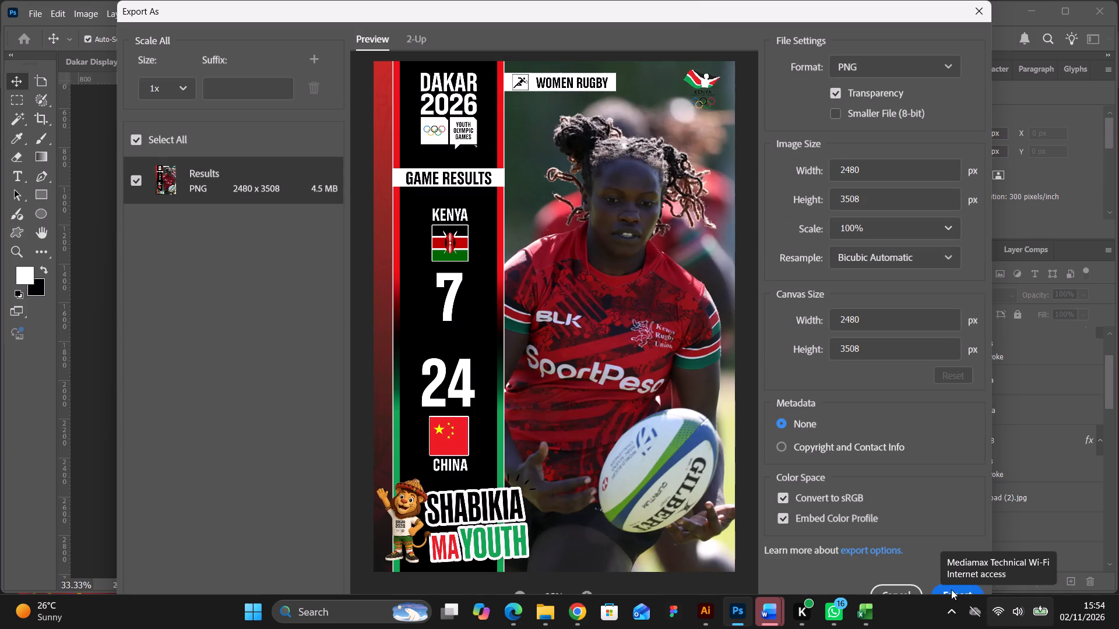
click(956, 592)
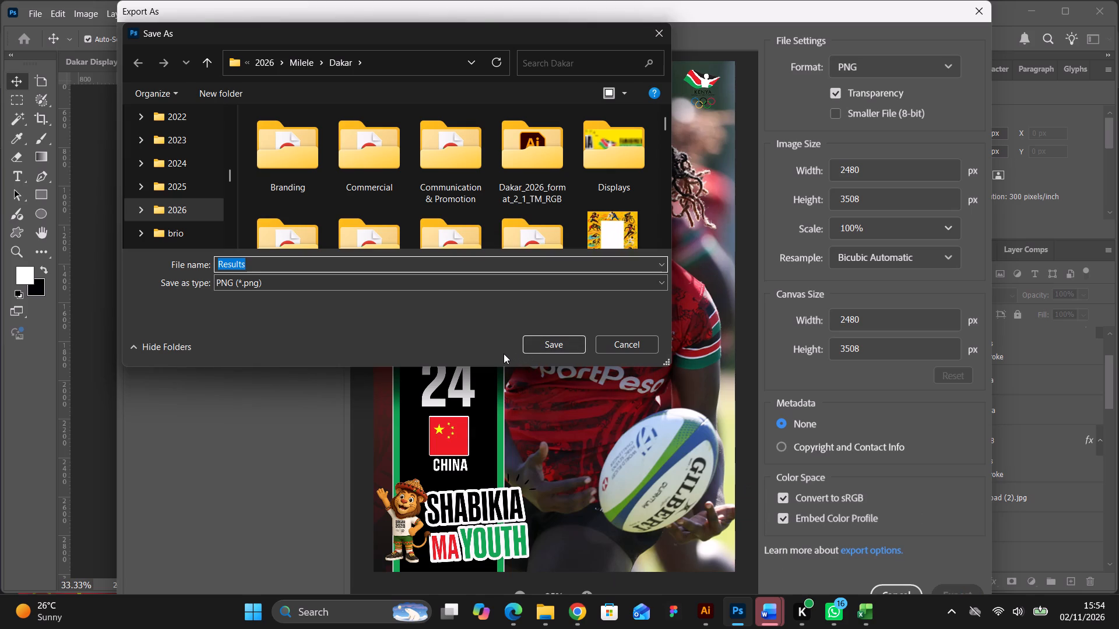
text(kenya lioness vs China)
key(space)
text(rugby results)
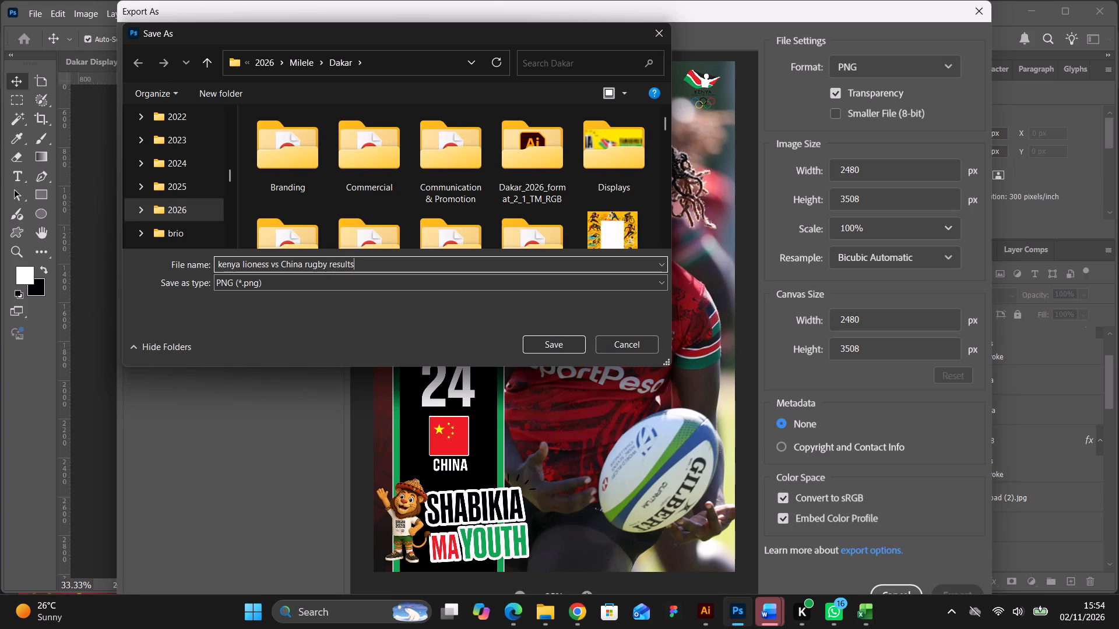
Save the poster's PNG export as "kenya lioness vs China rugby results" in the Dakar folder.
click(561, 349)
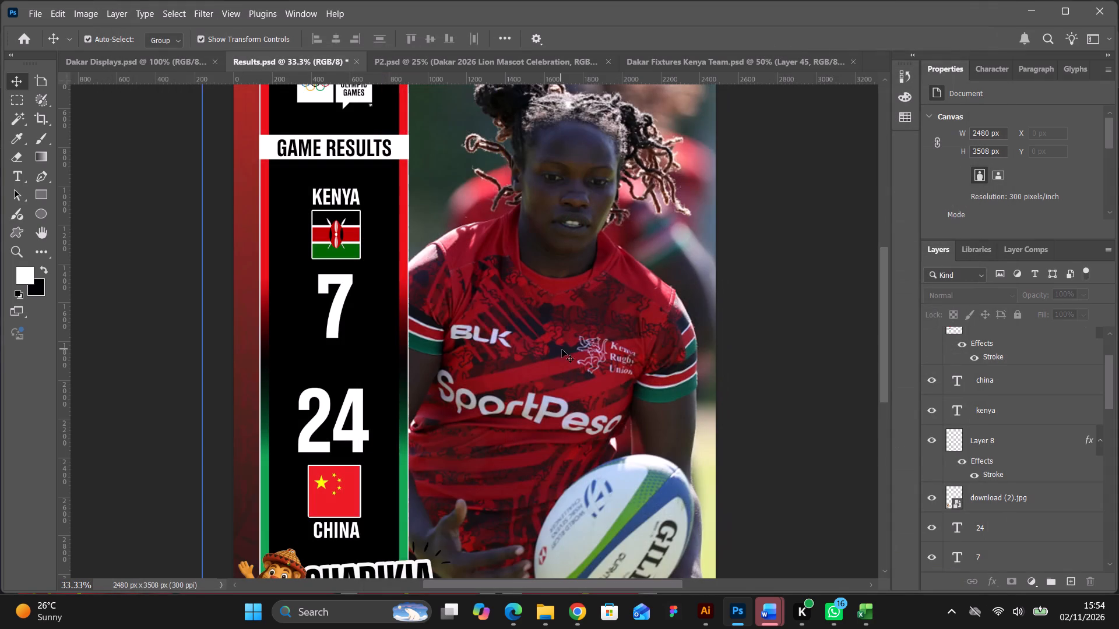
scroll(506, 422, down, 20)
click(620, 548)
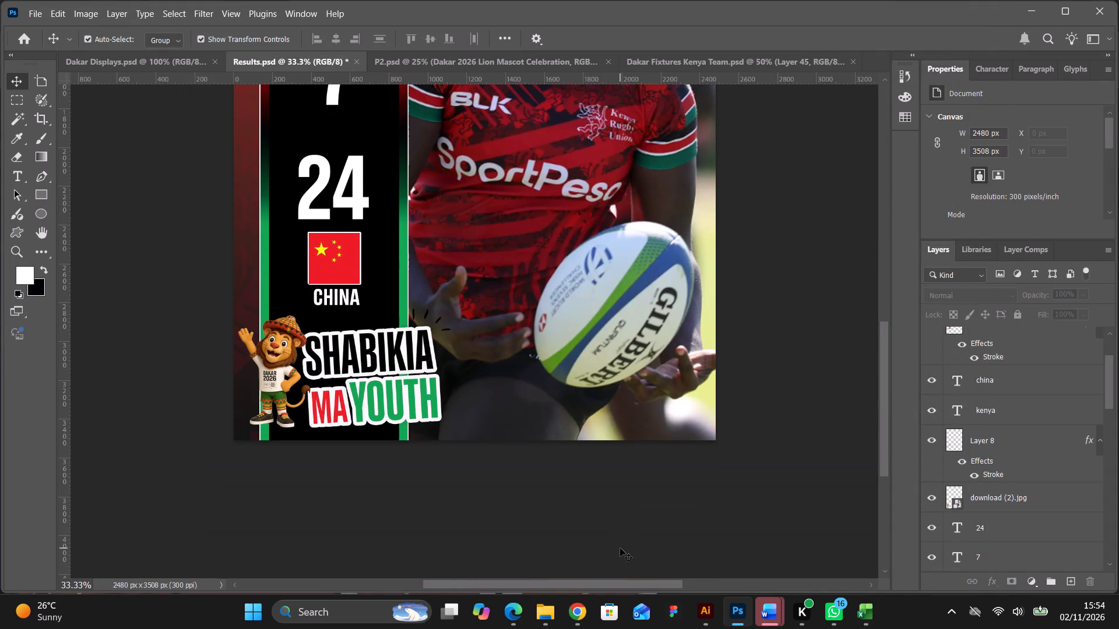